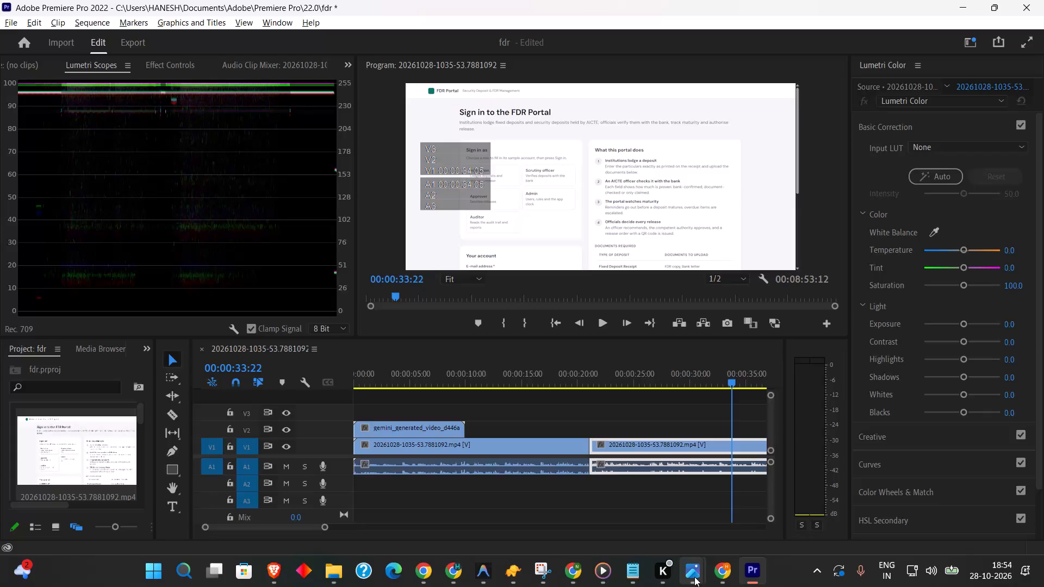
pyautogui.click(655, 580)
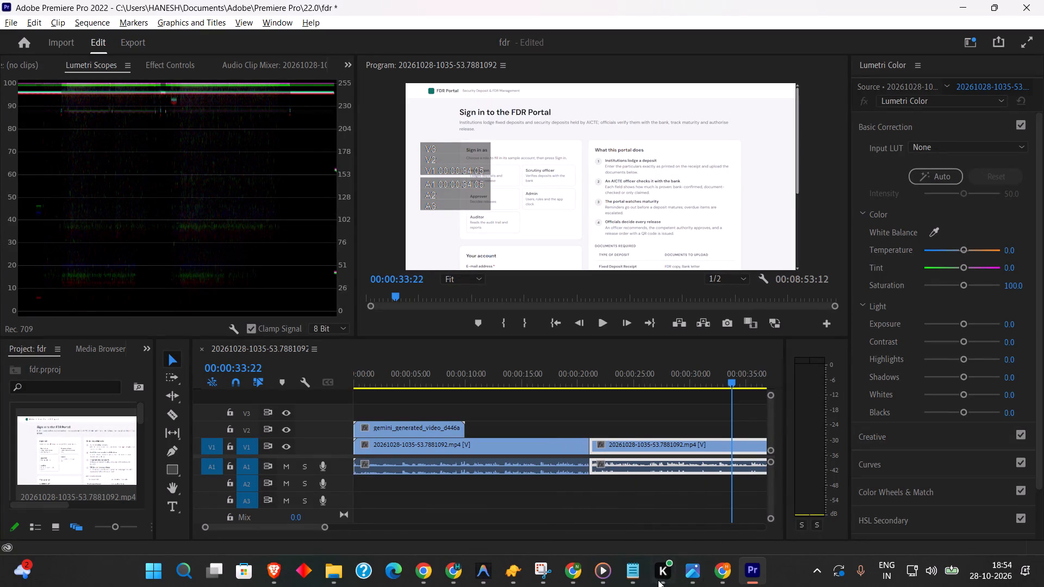
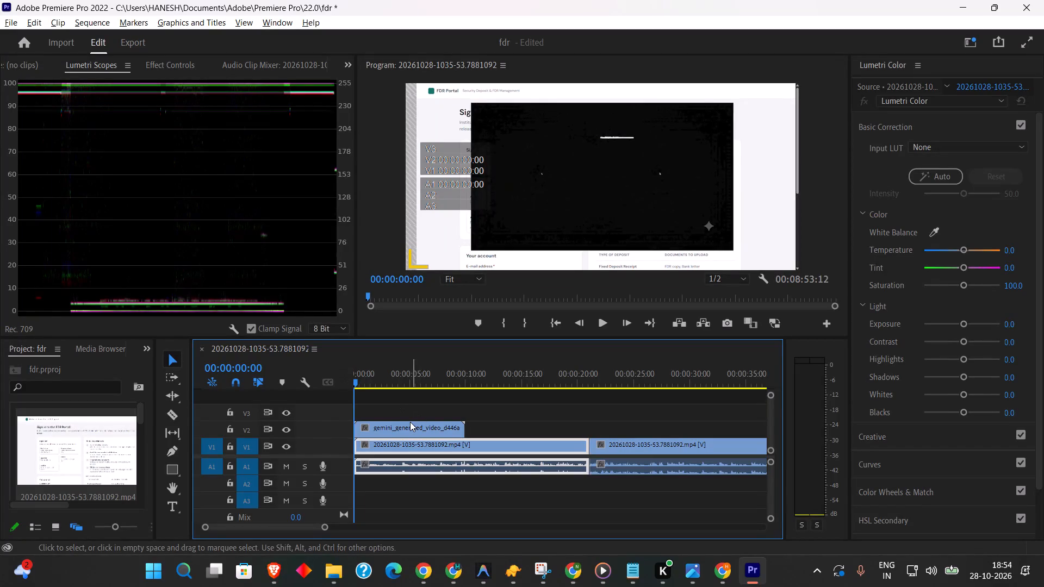
# Move the gemini_generated_video clip along track V2 so it starts at 00:00:04:09, checking the timing against the narration.
pyautogui.moveTo(410, 422); pyautogui.dragTo(432, 424)
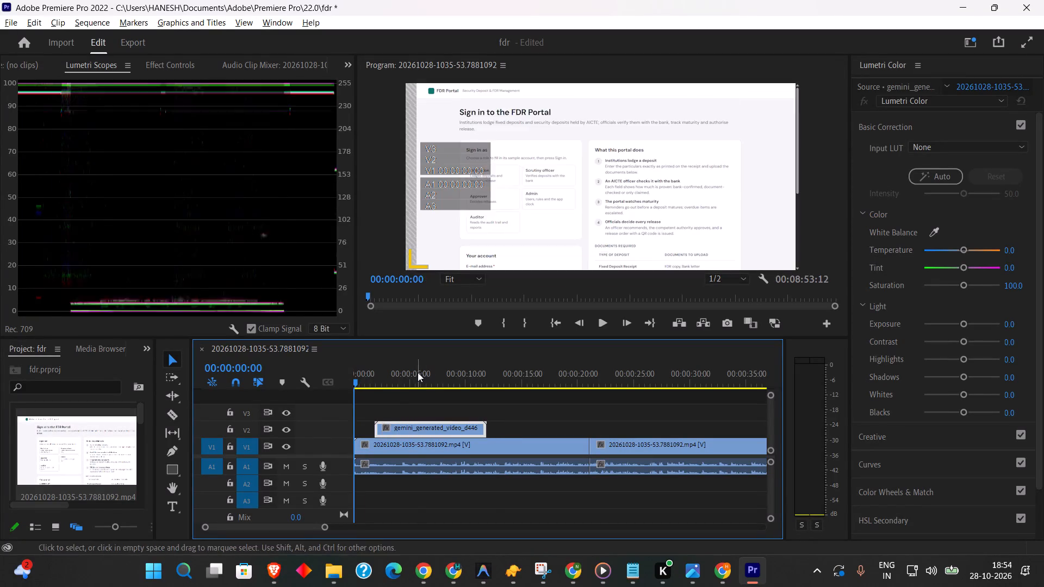
pyautogui.moveTo(418, 372); pyautogui.dragTo(338, 376)
pyautogui.press('space')
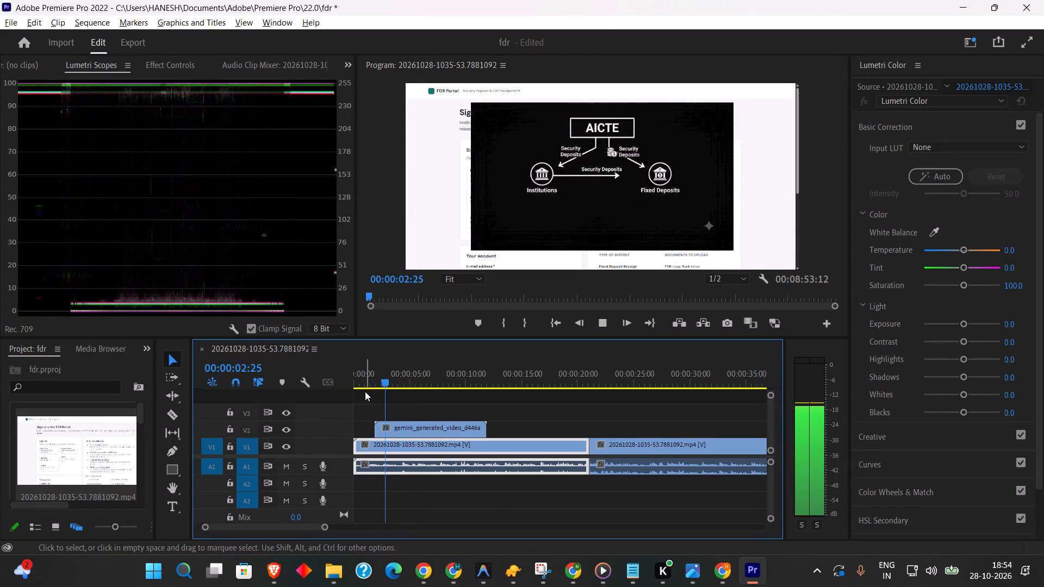
pyautogui.press('space')
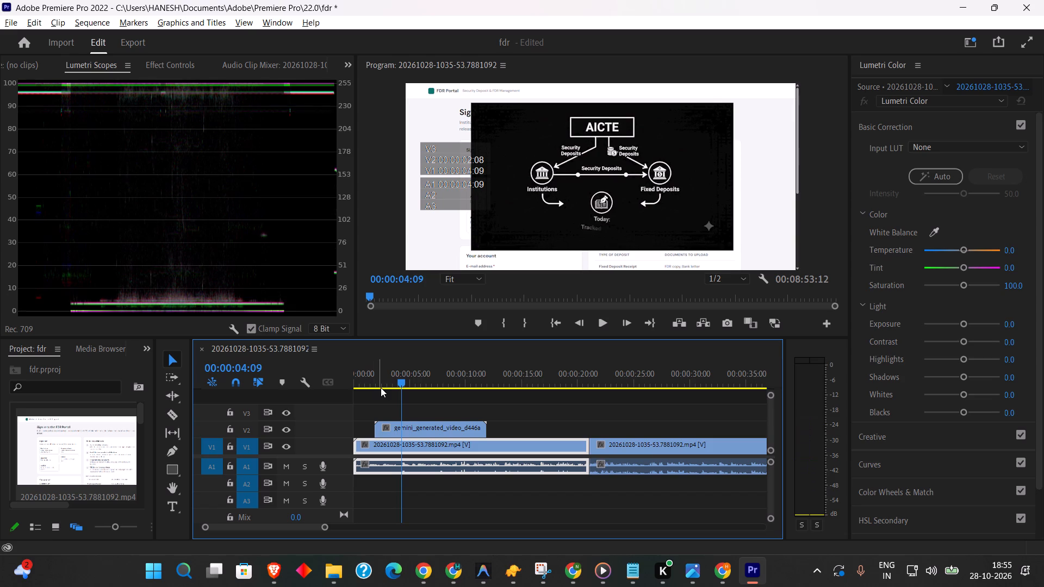
pyautogui.moveTo(418, 429); pyautogui.dragTo(440, 430)
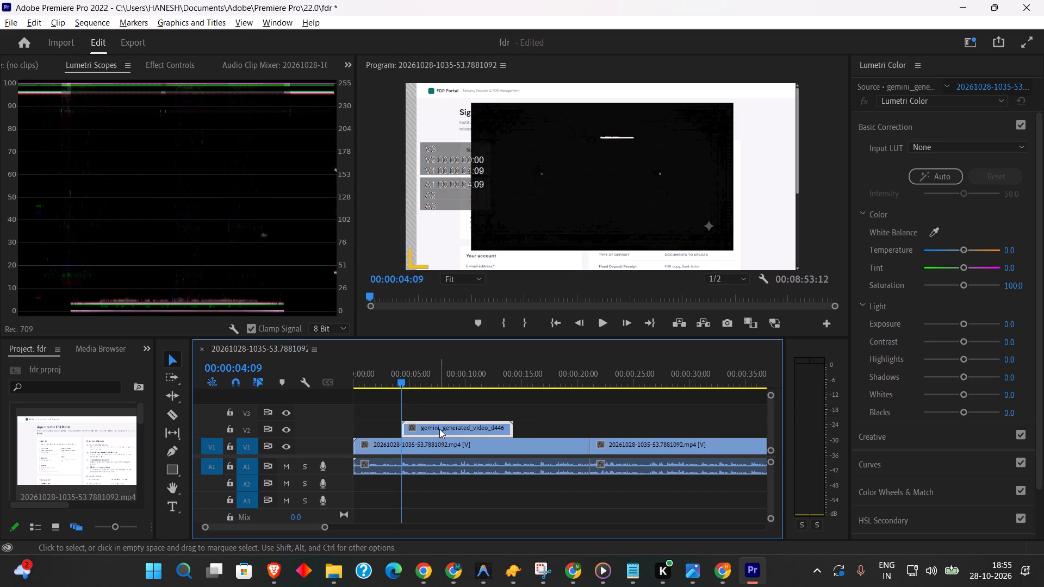
pyautogui.press('space')
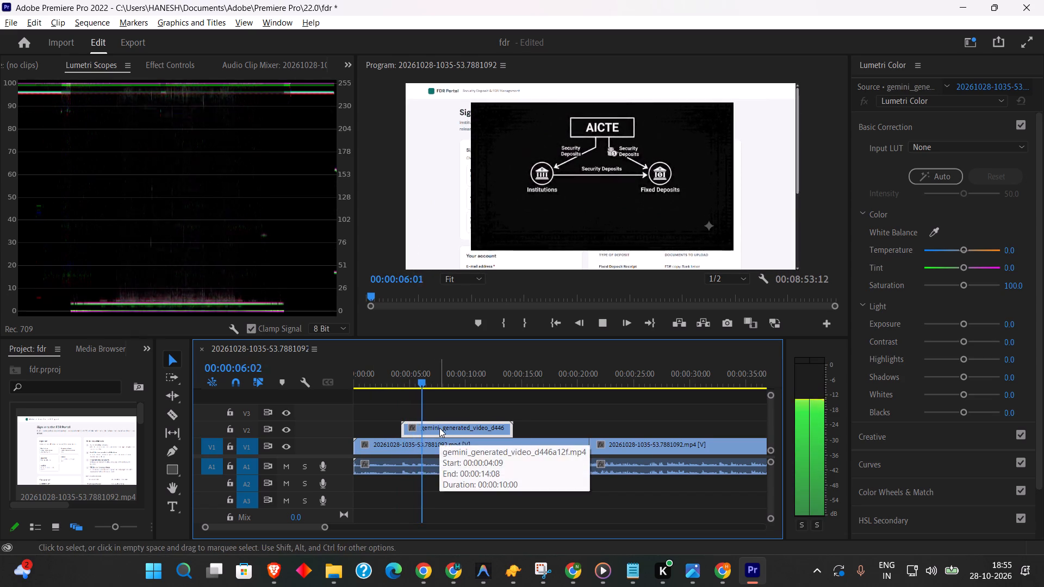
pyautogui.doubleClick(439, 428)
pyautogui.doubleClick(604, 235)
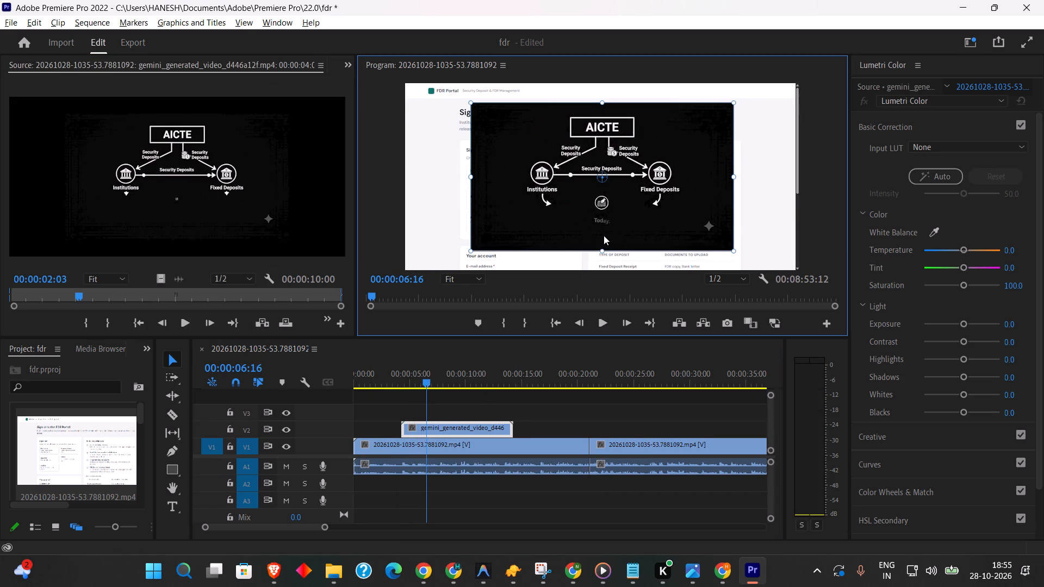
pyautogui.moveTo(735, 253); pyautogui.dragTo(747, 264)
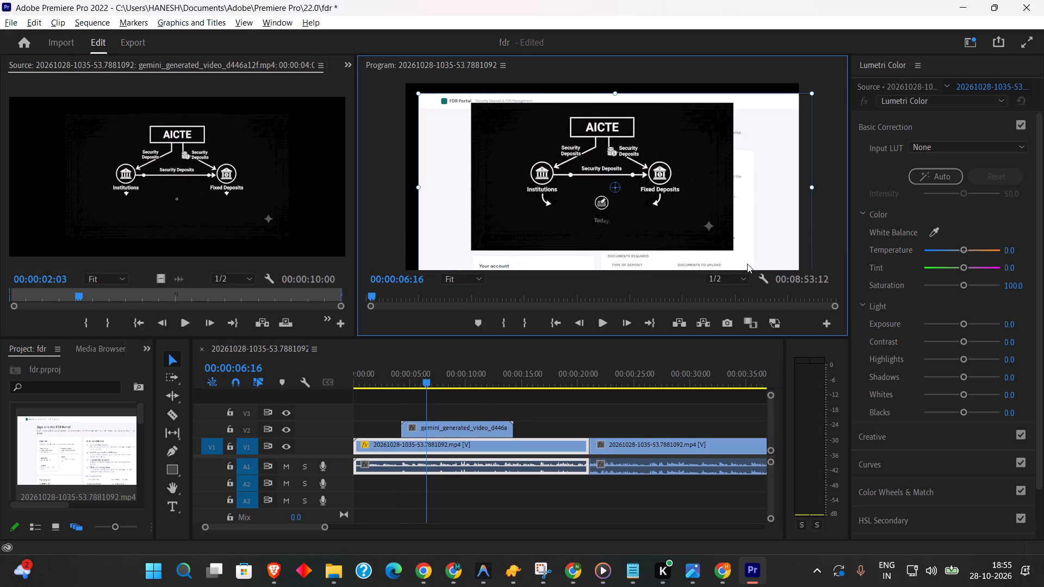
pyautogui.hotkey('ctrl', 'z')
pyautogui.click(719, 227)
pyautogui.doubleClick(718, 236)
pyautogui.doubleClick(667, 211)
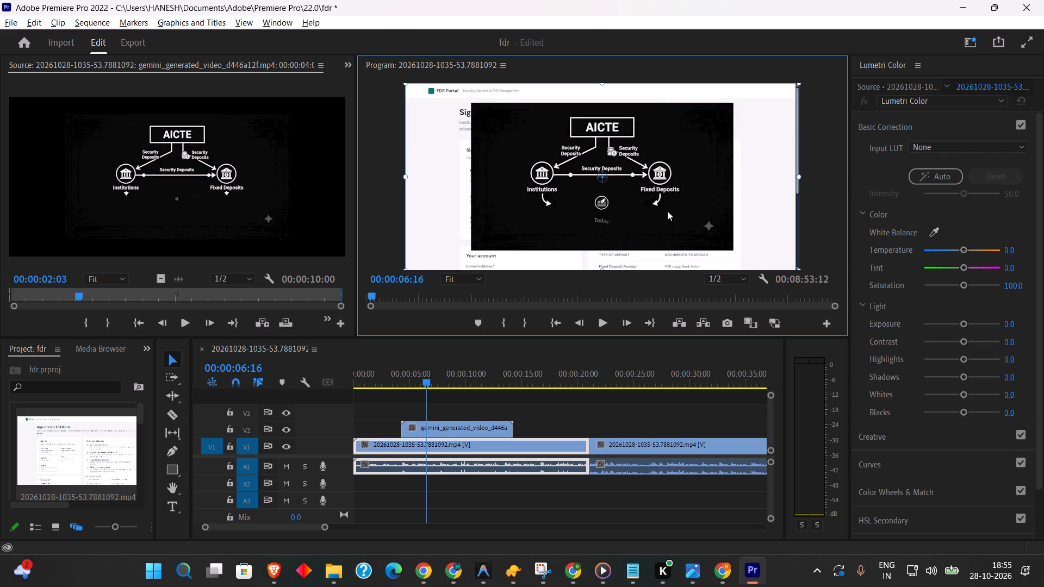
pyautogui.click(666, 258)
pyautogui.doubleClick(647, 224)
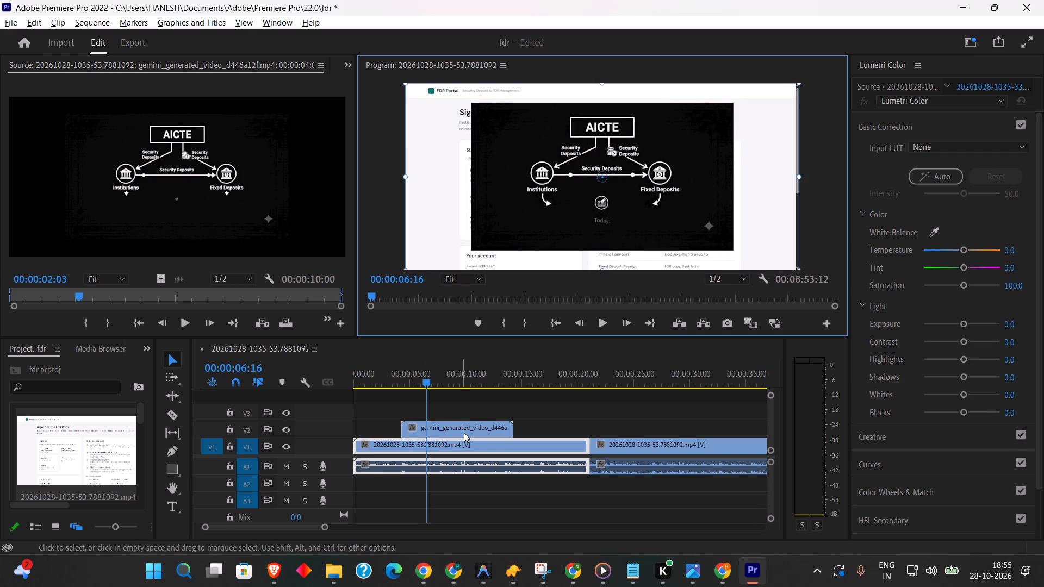
# Enlarge the AICTE diagram overlay in the frame to about three quarters of the frame width, leaving the portal visible around it.
pyautogui.click(464, 433)
pyautogui.doubleClick(710, 185)
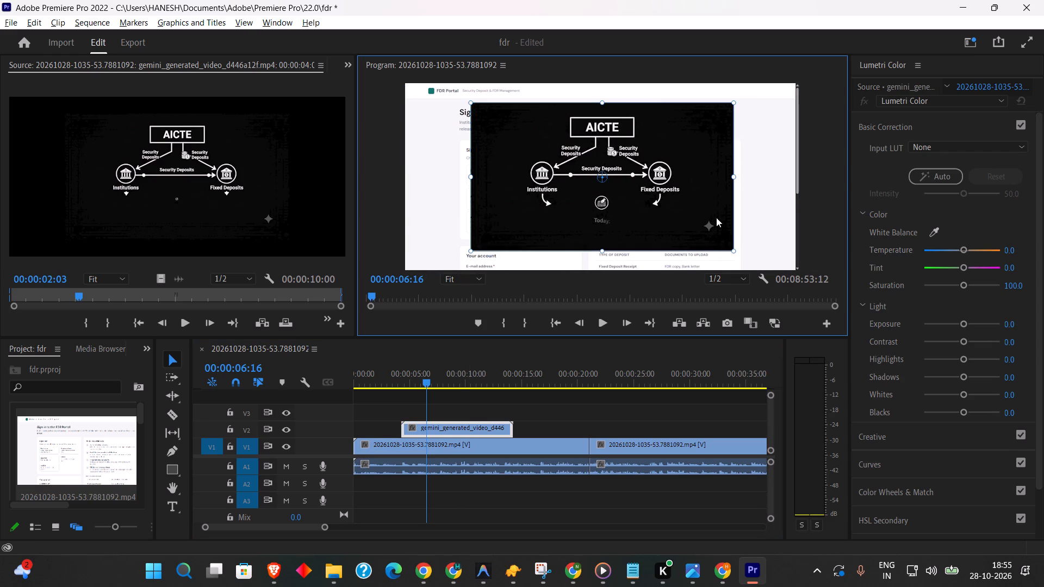
pyautogui.moveTo(734, 249); pyautogui.dragTo(782, 288)
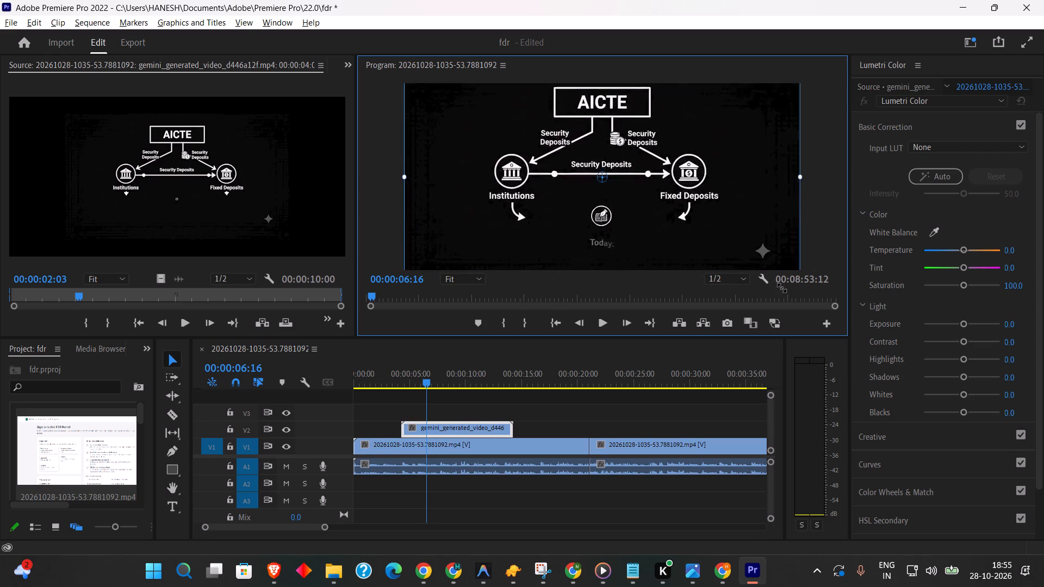
pyautogui.moveTo(782, 288); pyautogui.dragTo(782, 281)
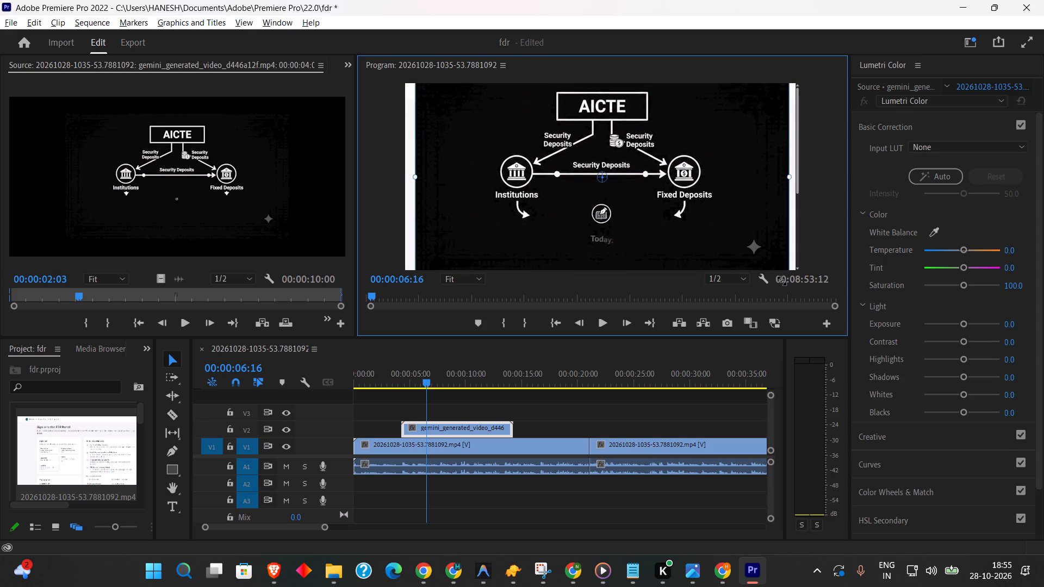
pyautogui.moveTo(782, 281); pyautogui.dragTo(767, 258)
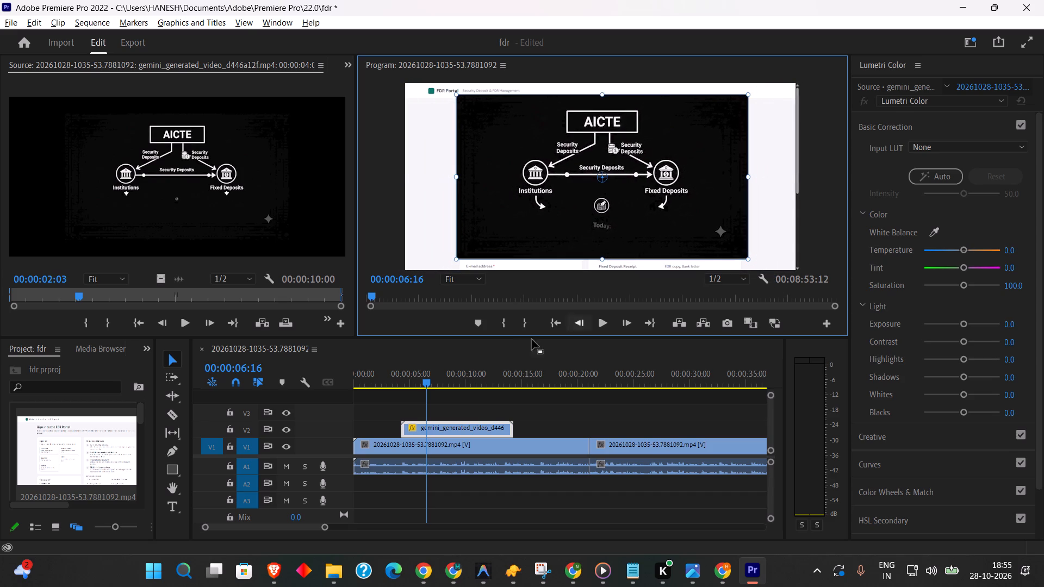
# Split the gemini_generated_video clip on V2 at 00:00:11:07 with the Razor tool, undoing any extra cut.
pyautogui.click(420, 377)
pyautogui.press('space')
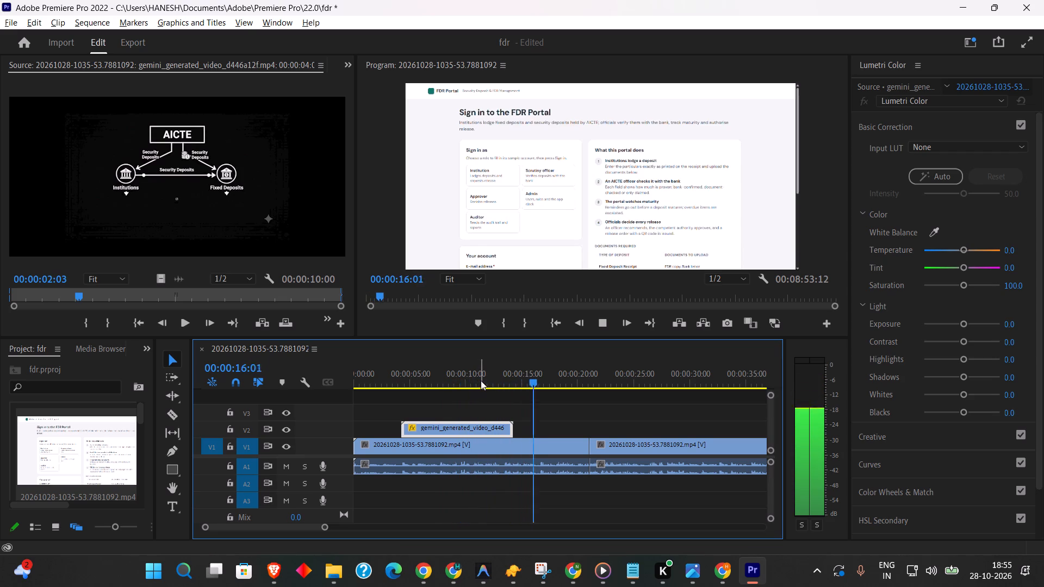
pyautogui.click(481, 380)
pyautogui.press('space')
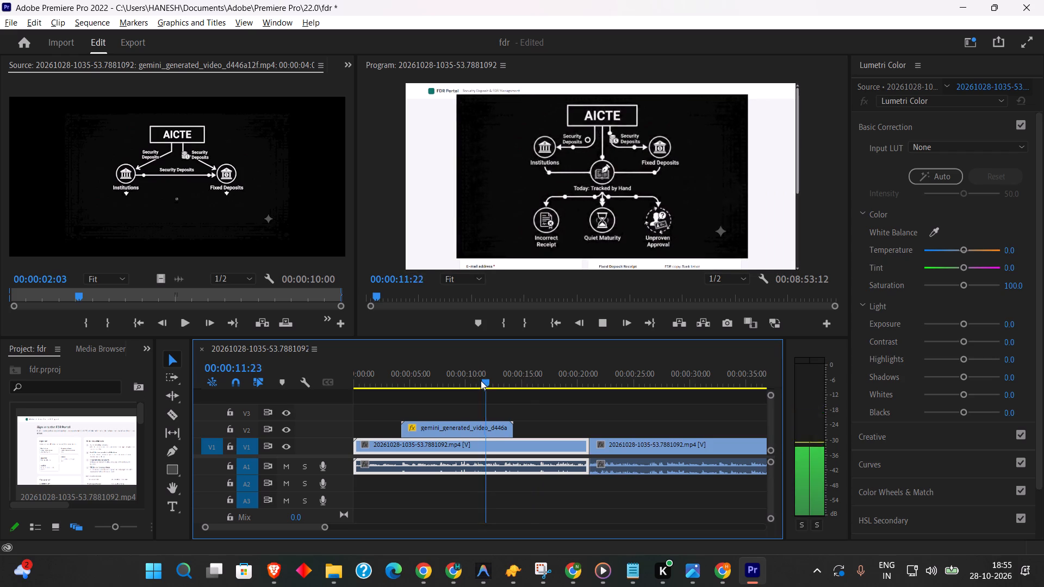
pyautogui.press('space')
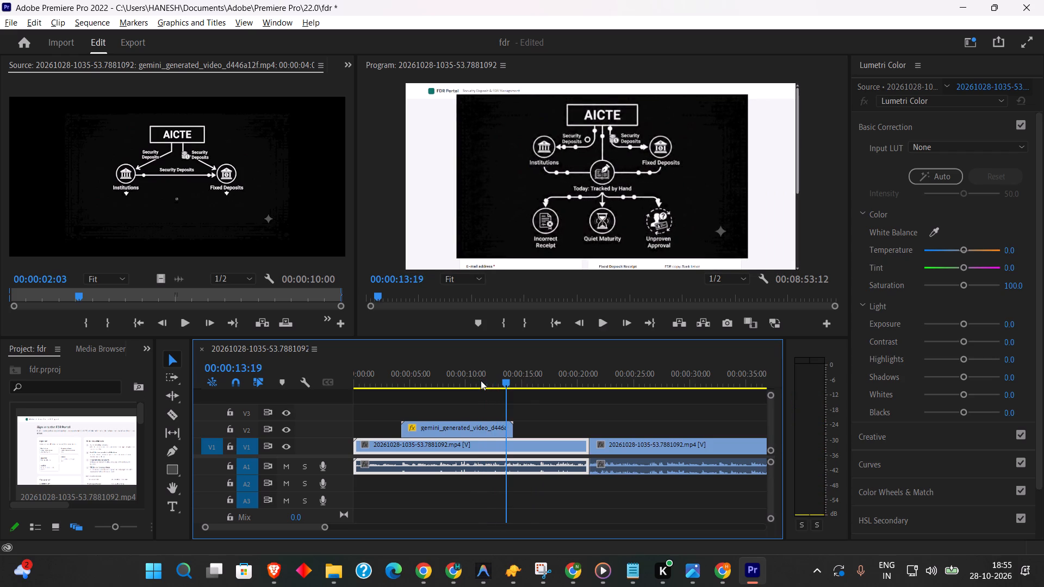
pyautogui.click(481, 380)
pyautogui.click(490, 424)
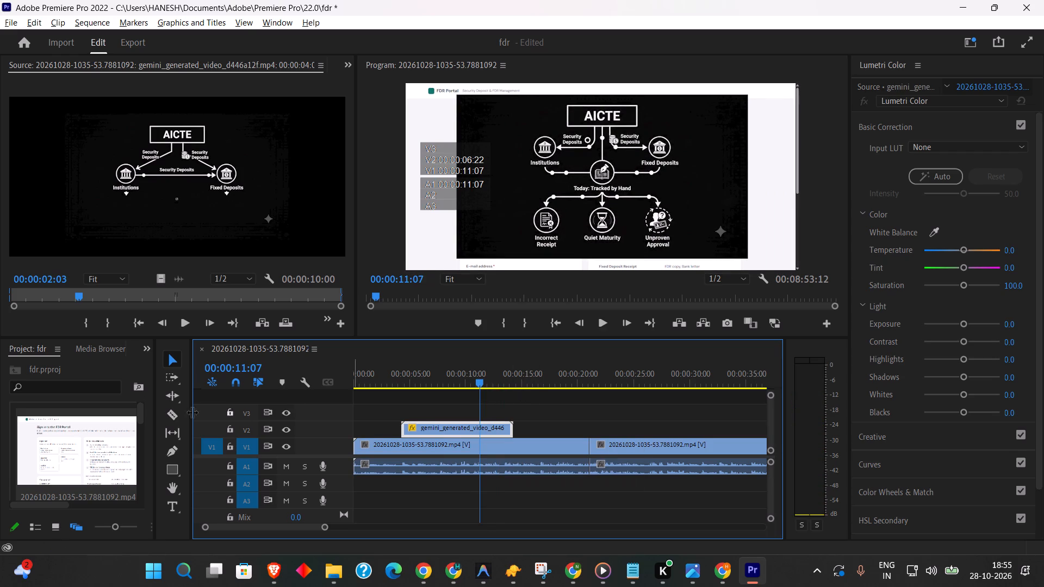
pyautogui.click(170, 413)
pyautogui.click(482, 427)
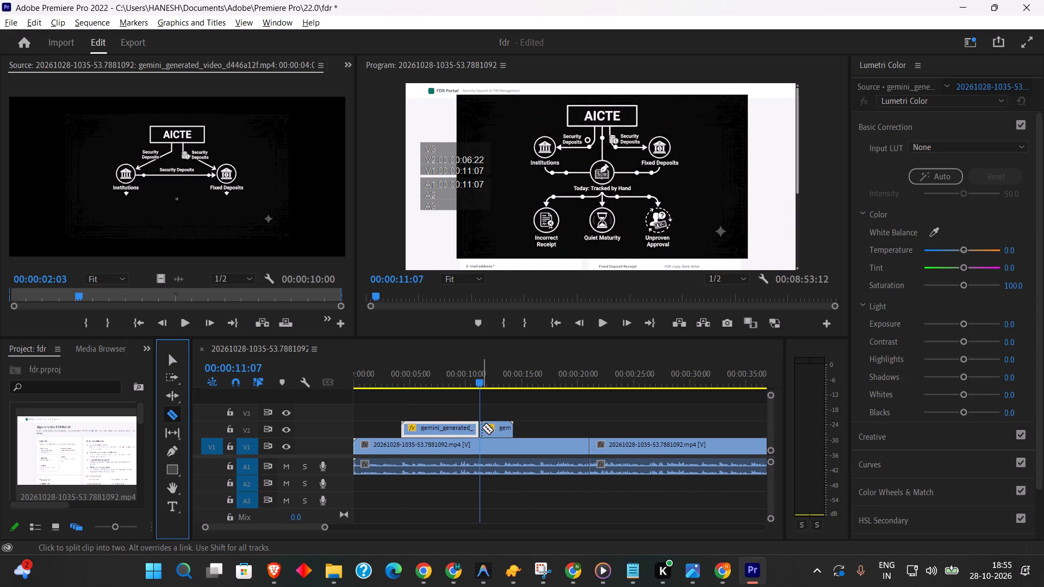
pyautogui.click(496, 432)
pyautogui.hotkey('ctrl', 'z')
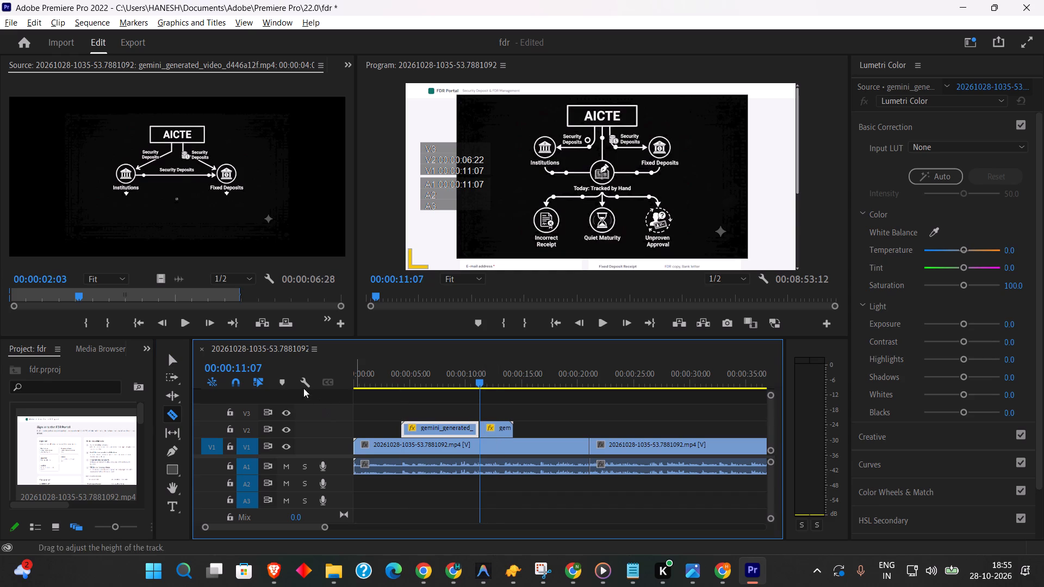
# Copy the second piece of the split overlay clip and paste it directly after the original at 00:00:14:07.
pyautogui.click(170, 363)
pyautogui.click(483, 424)
pyautogui.click(492, 432)
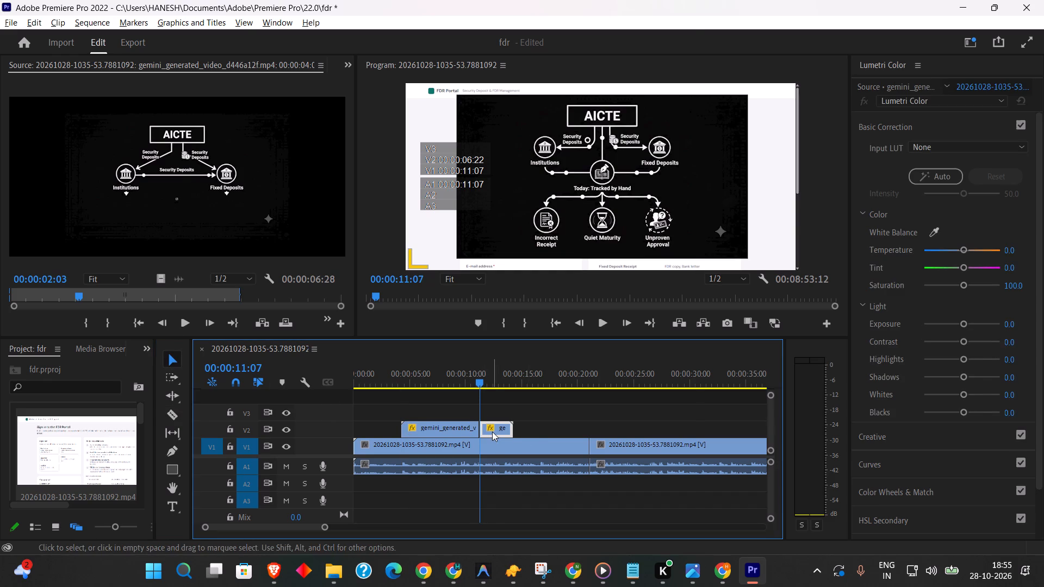
pyautogui.rightClick(492, 432)
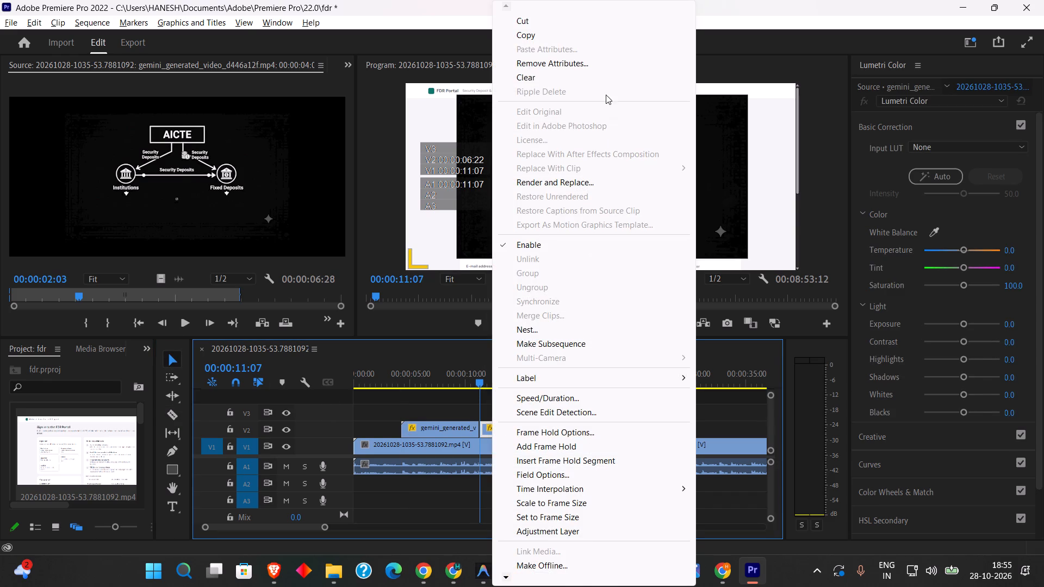
pyautogui.click(595, 39)
pyautogui.click(521, 386)
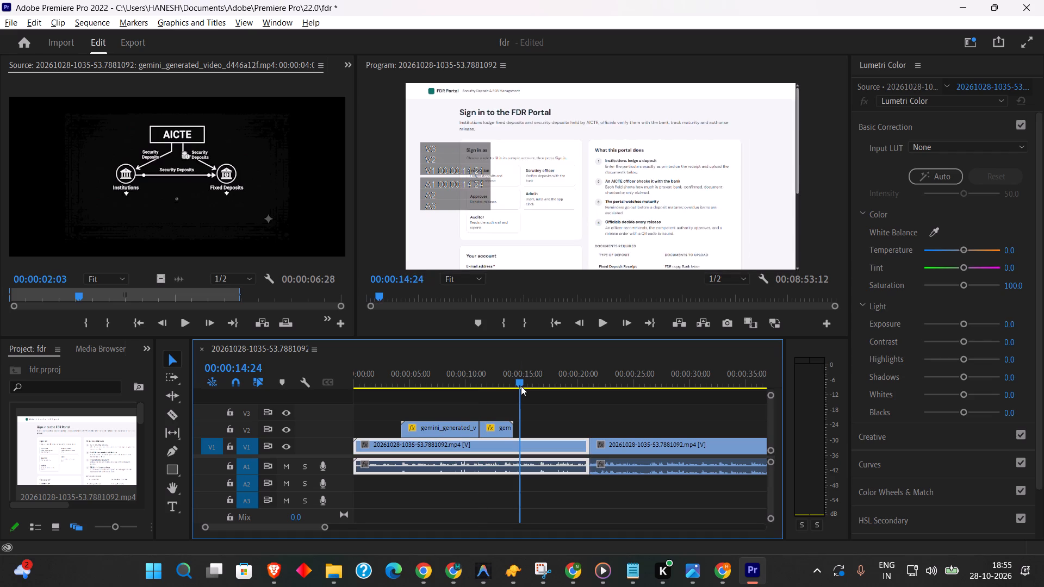
pyautogui.moveTo(515, 379); pyautogui.dragTo(512, 380)
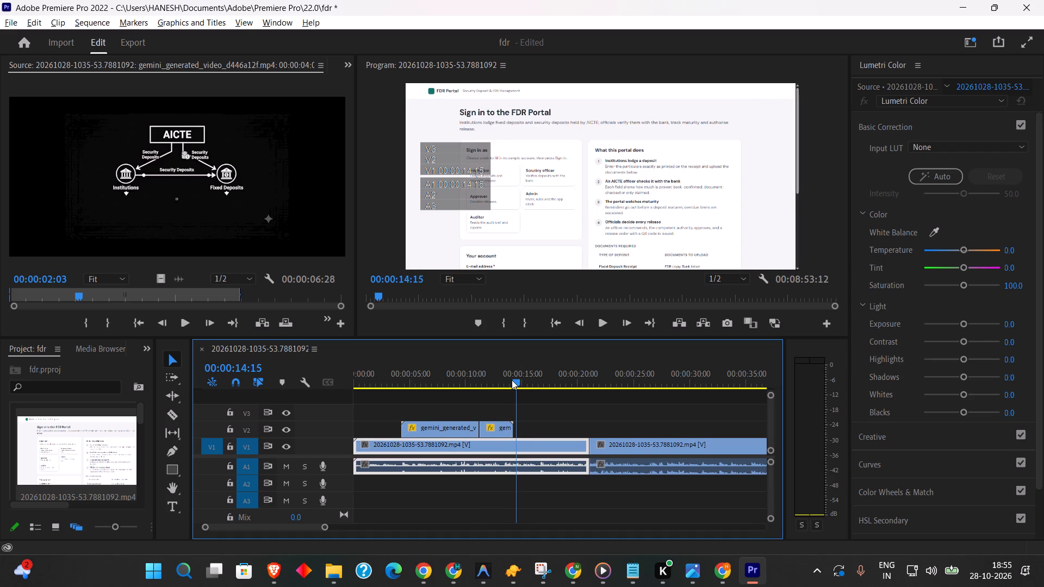
pyautogui.moveTo(512, 380); pyautogui.dragTo(509, 380)
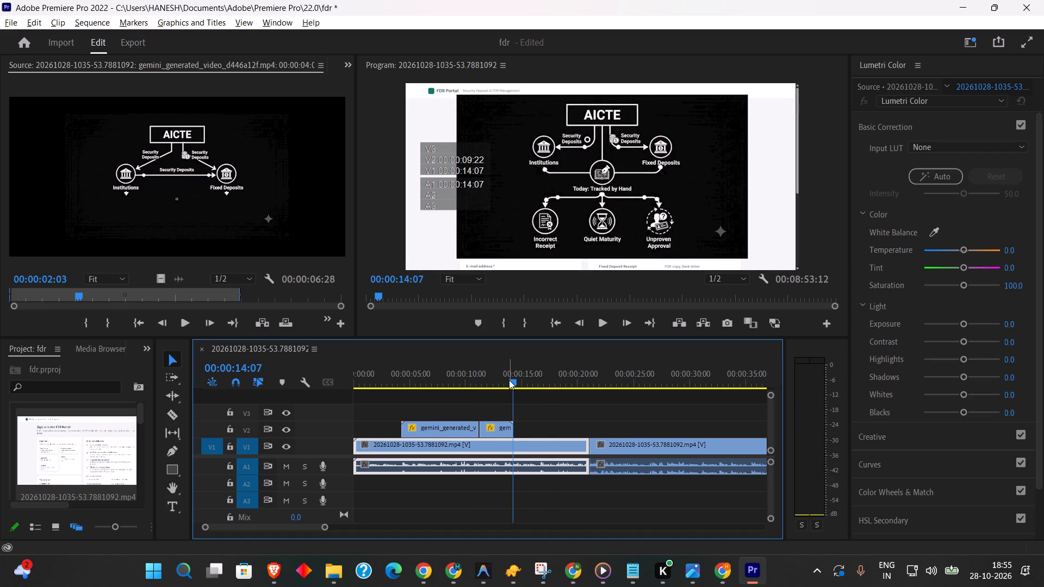
pyautogui.hotkey('ctrl', 'v')
# Play back the join between the split overlay piece and its pasted copy to check continuity around 14 seconds.
pyautogui.moveTo(522, 380); pyautogui.dragTo(509, 378)
pyautogui.press('space')
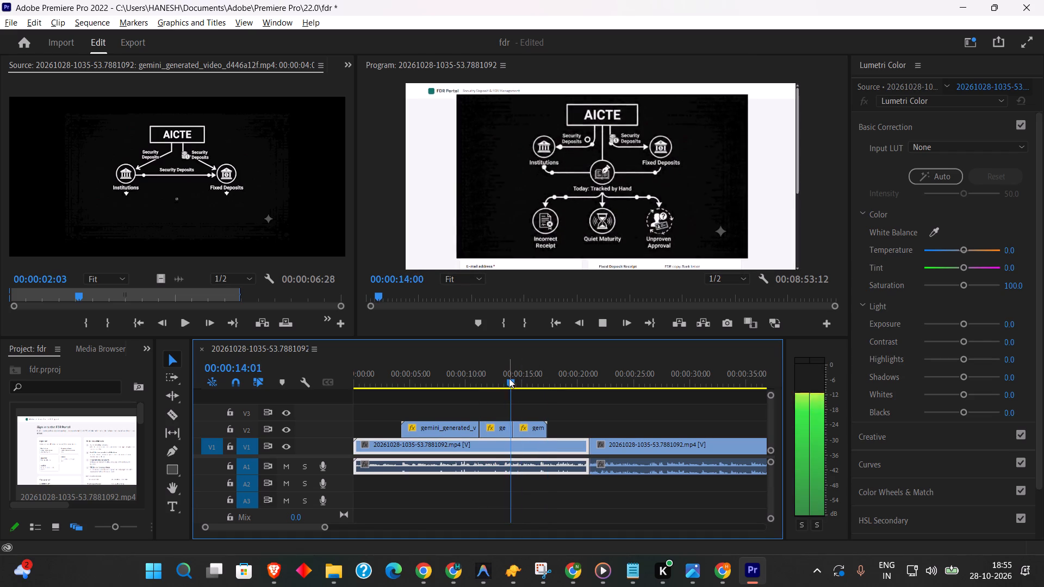
pyautogui.click(499, 376)
pyautogui.press('space')
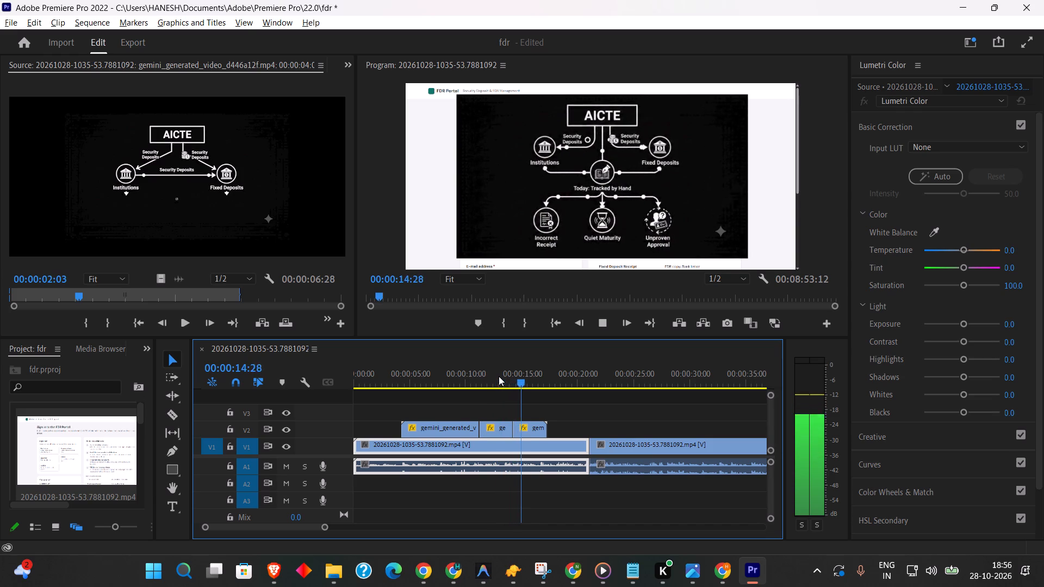
pyautogui.moveTo(499, 376); pyautogui.dragTo(505, 379)
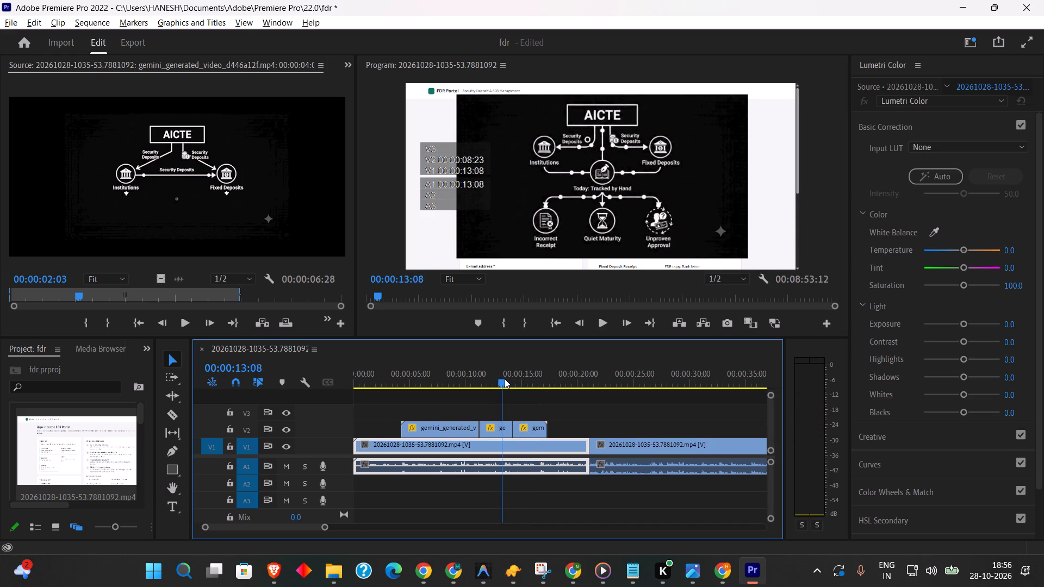
pyautogui.moveTo(505, 379); pyautogui.dragTo(514, 383)
pyautogui.rightClick(527, 423)
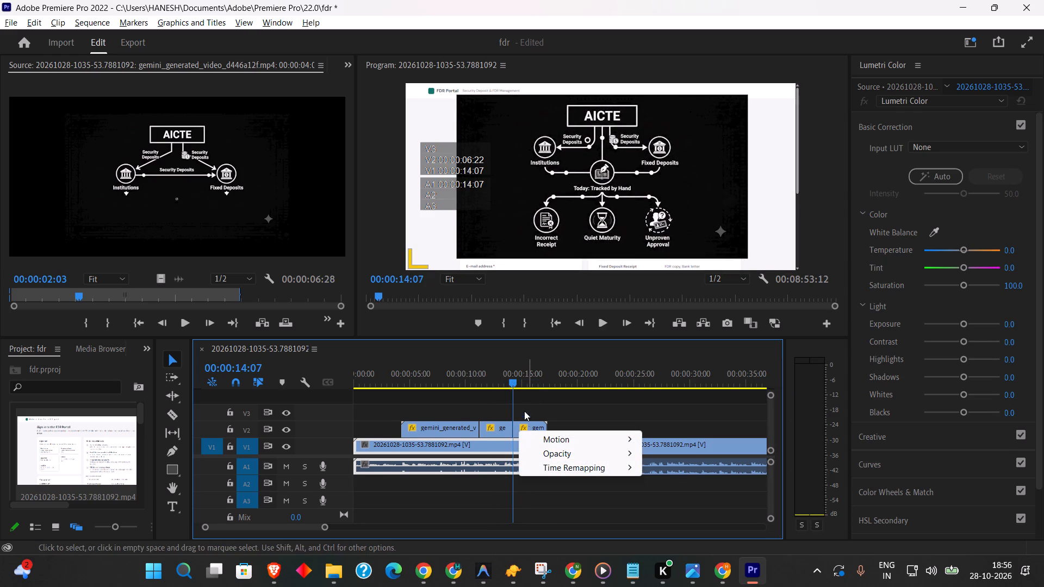
pyautogui.click(513, 379)
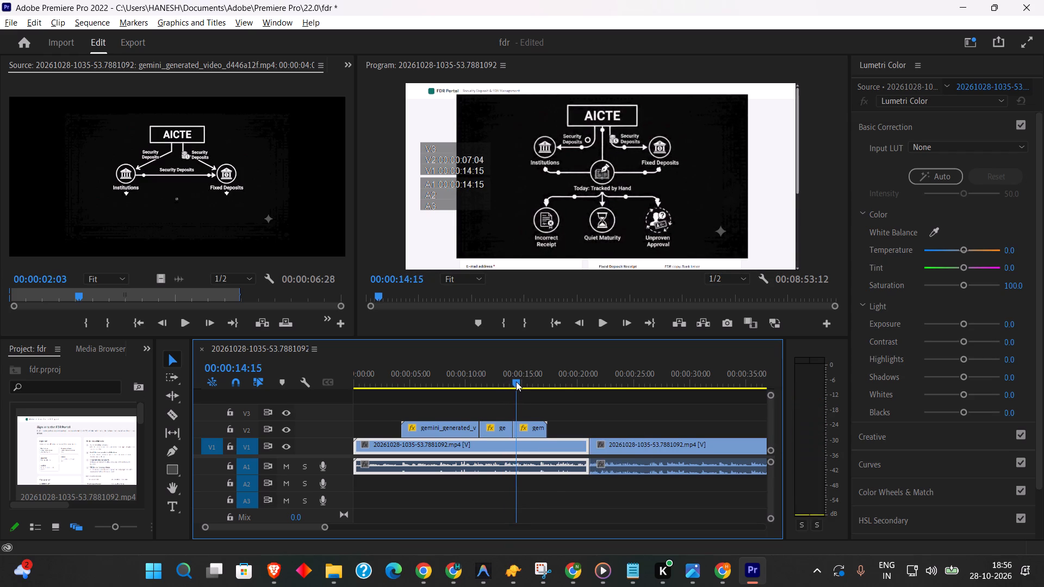
pyautogui.press('space')
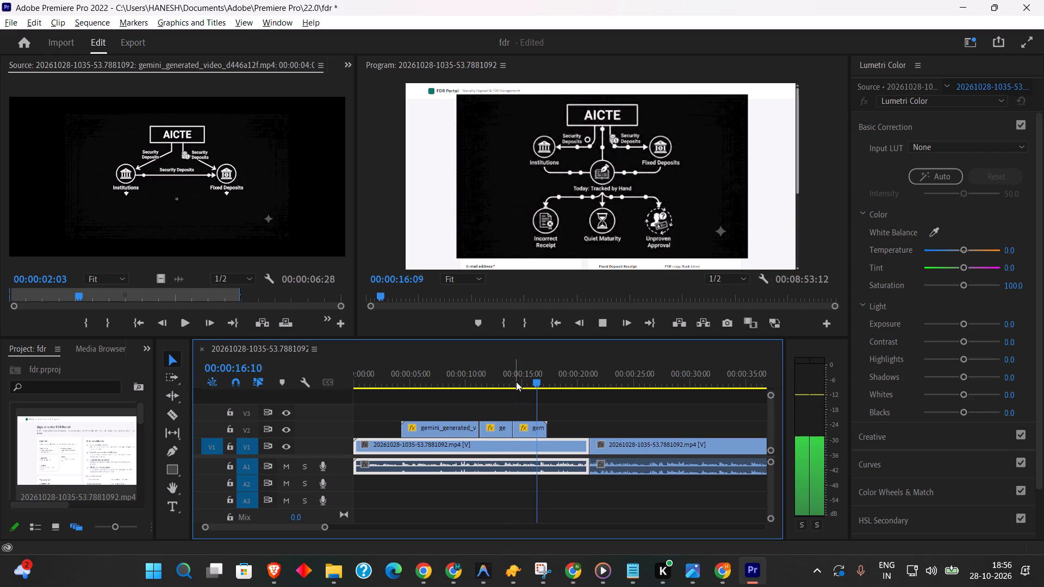
pyautogui.click(516, 382)
# Move the pasted overlay piece up to track V3, starting at 00:00:13:15 so it overlaps the V2 piece, and review the transition.
pyautogui.click(467, 376)
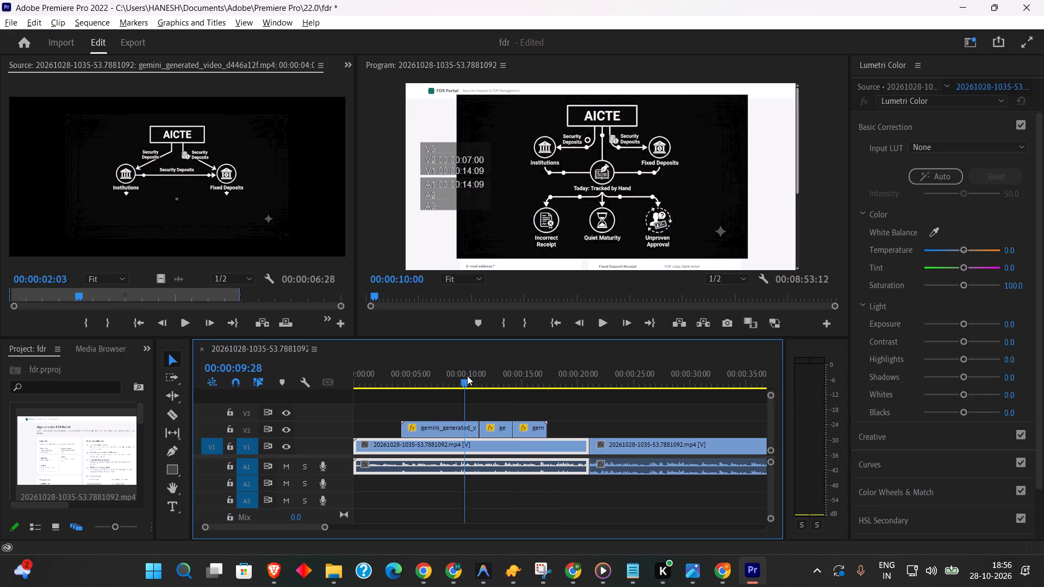
pyautogui.press('space')
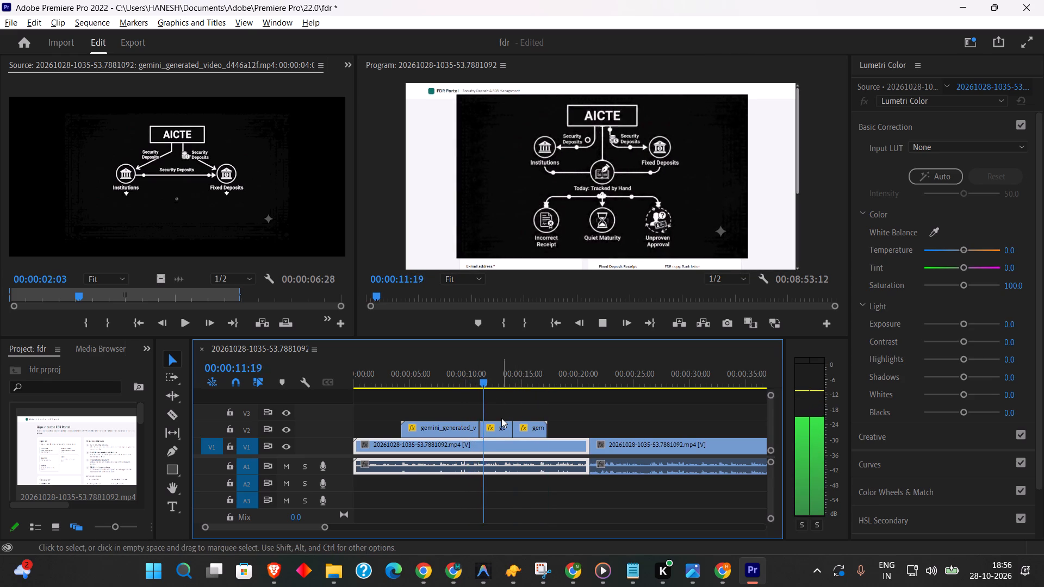
pyautogui.press('space')
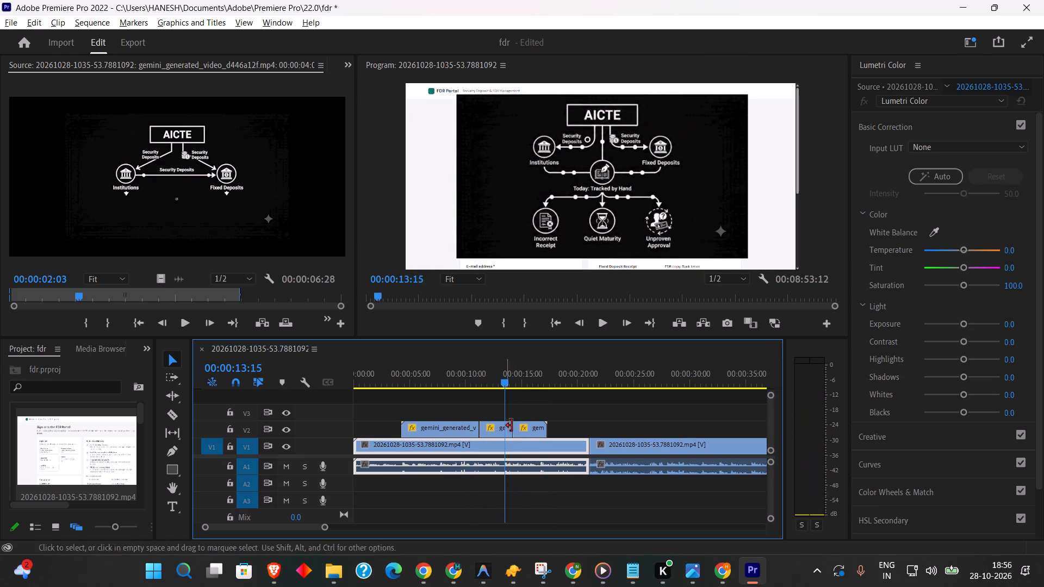
pyautogui.moveTo(531, 429); pyautogui.dragTo(526, 416)
pyautogui.press('space')
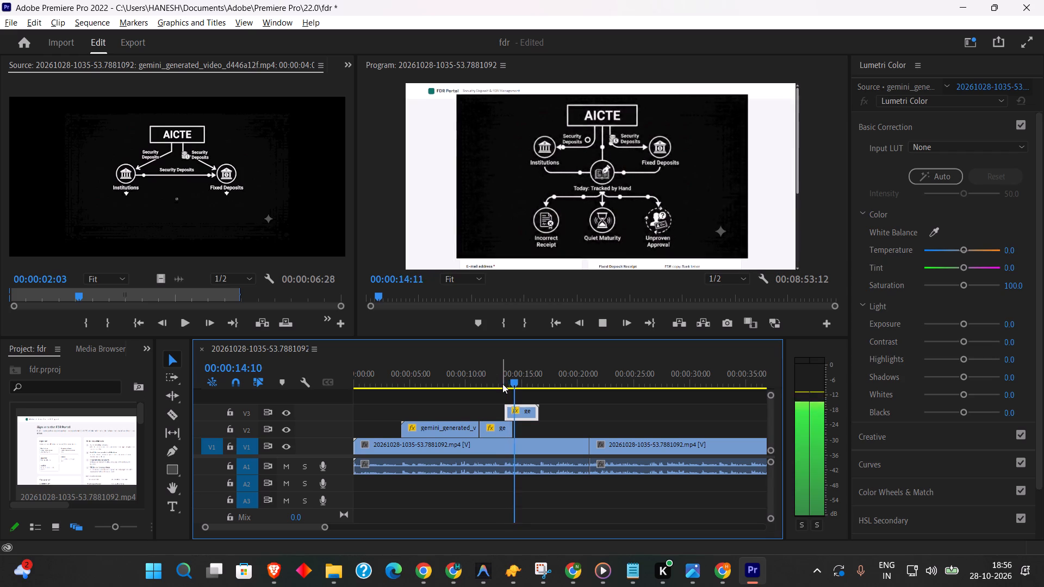
pyautogui.click(473, 376)
pyautogui.press('space')
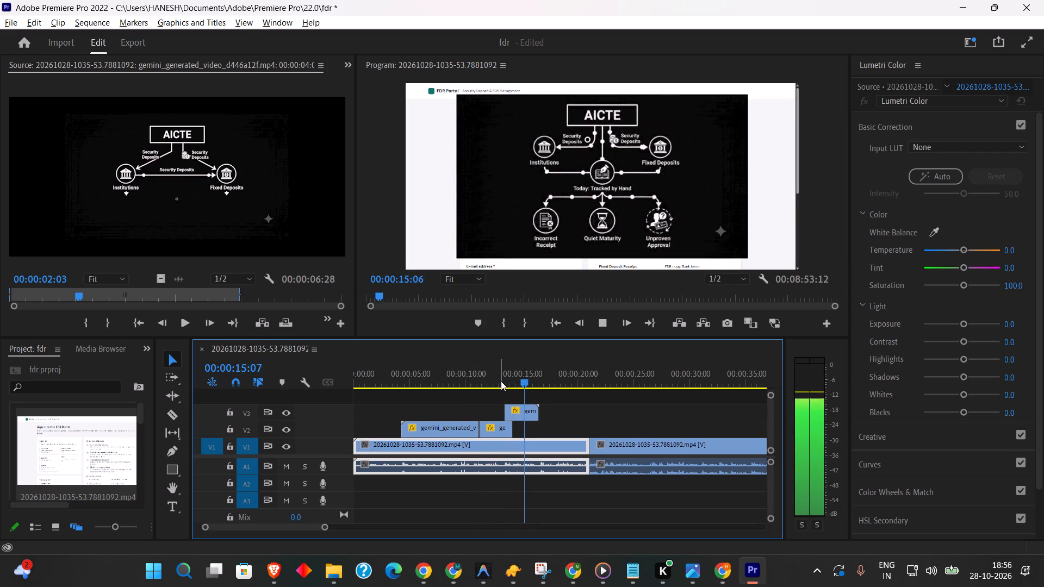
# Replay the overlap between the V2 and V3 overlay pieces from about 00:00:13:14, and scrub the whole overlay sequence up to 00:00:16:09 to check continuity.
pyautogui.press('space')
pyautogui.click(501, 381)
pyautogui.press('space')
pyautogui.press('space')
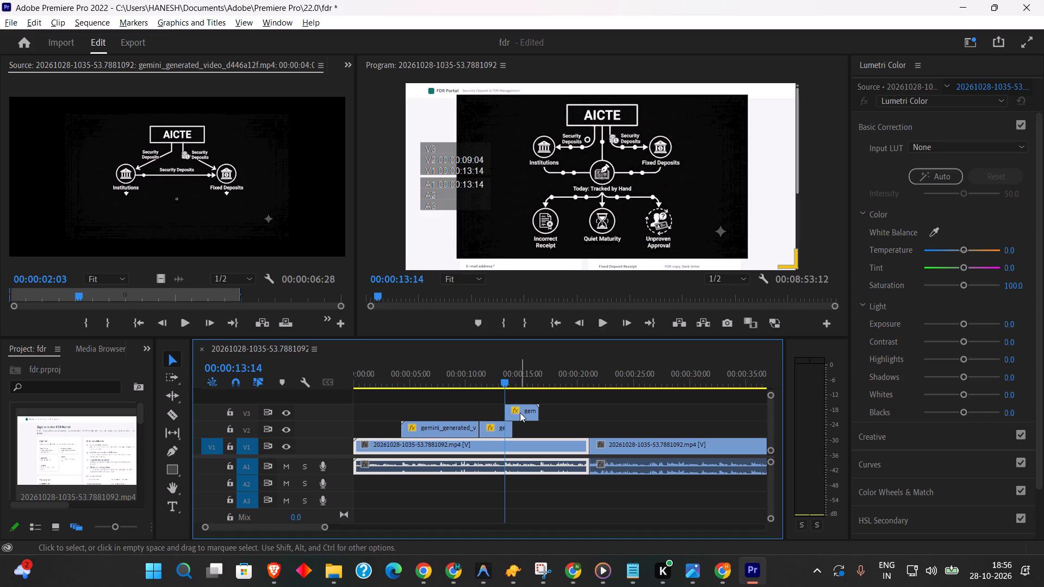
pyautogui.click(520, 410)
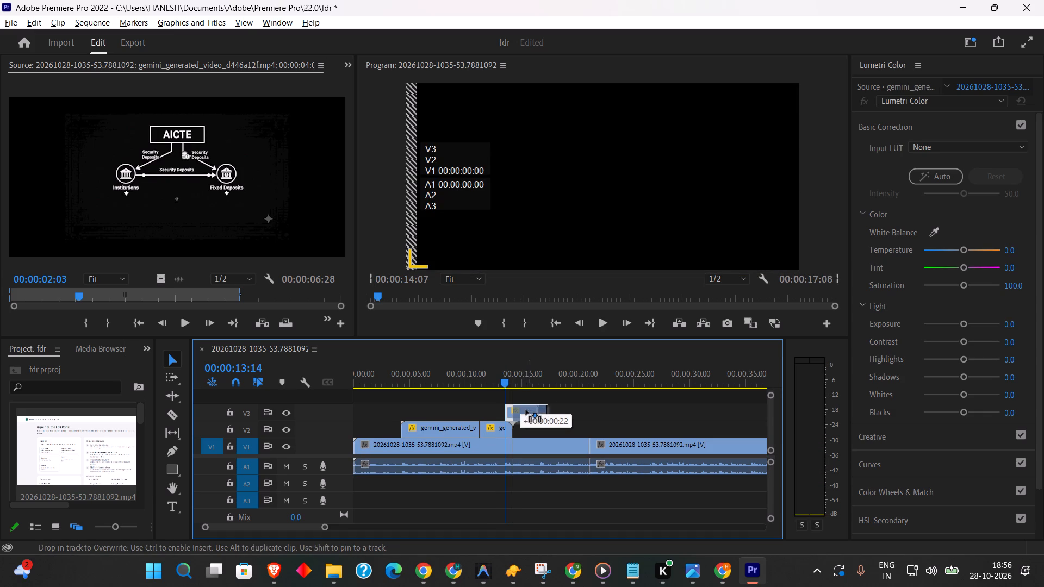
pyautogui.press('space')
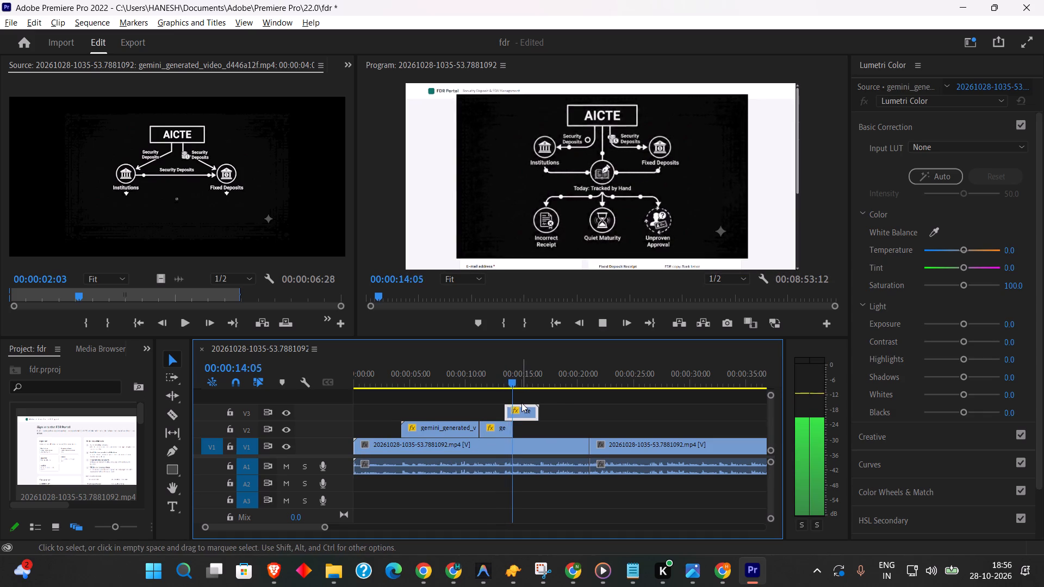
pyautogui.click(499, 391)
pyautogui.click(499, 380)
pyautogui.press('space')
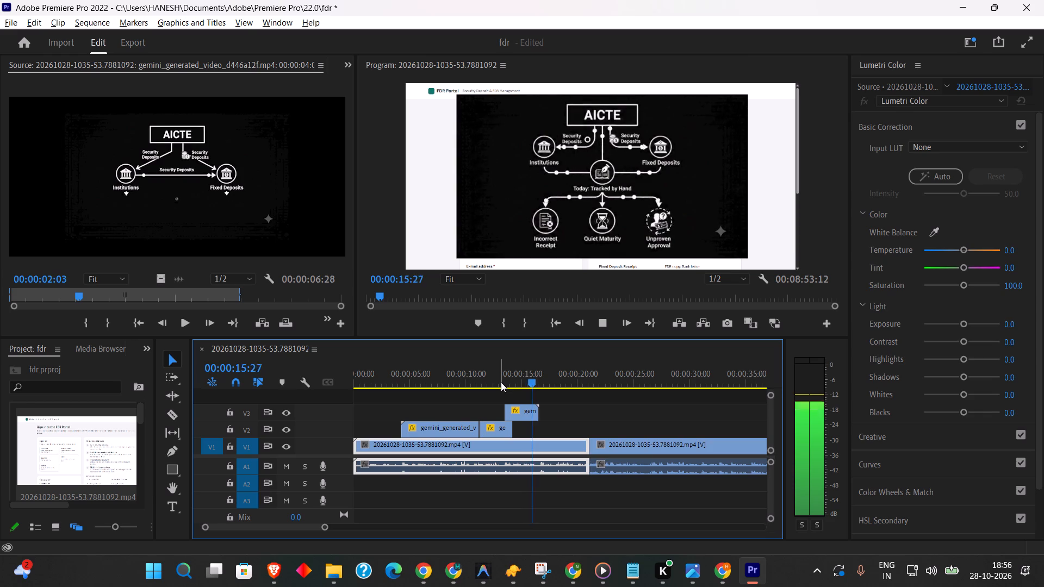
pyautogui.moveTo(514, 380); pyautogui.dragTo(410, 366)
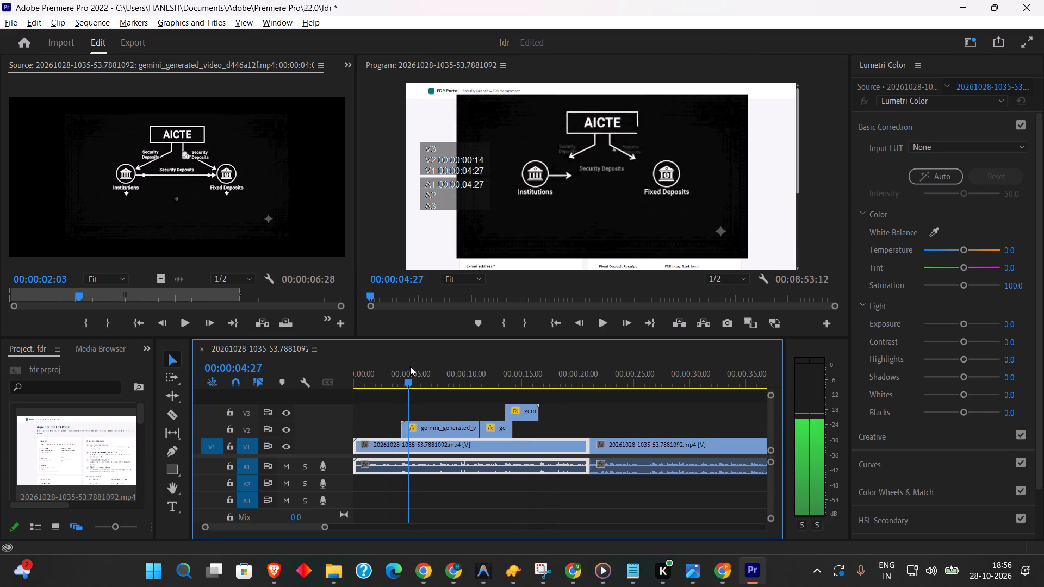
pyautogui.moveTo(410, 366); pyautogui.dragTo(538, 369)
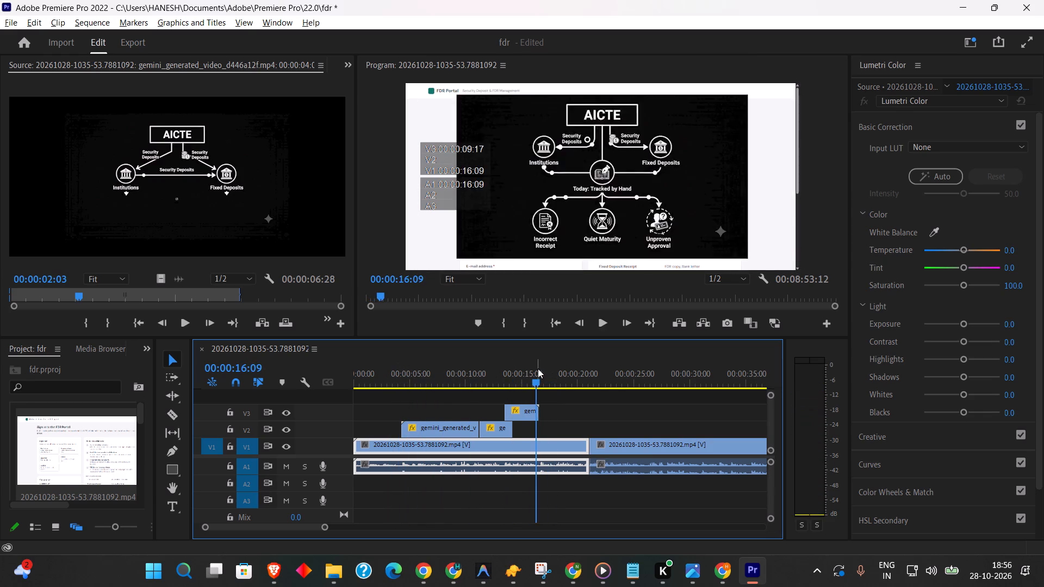
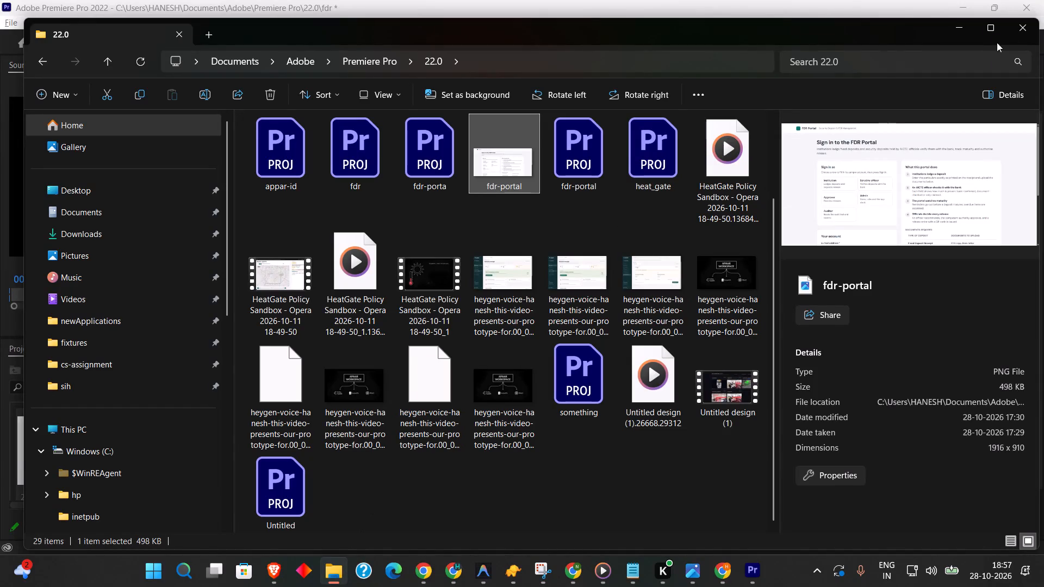
pyautogui.hotkey('alt', 'Tab')
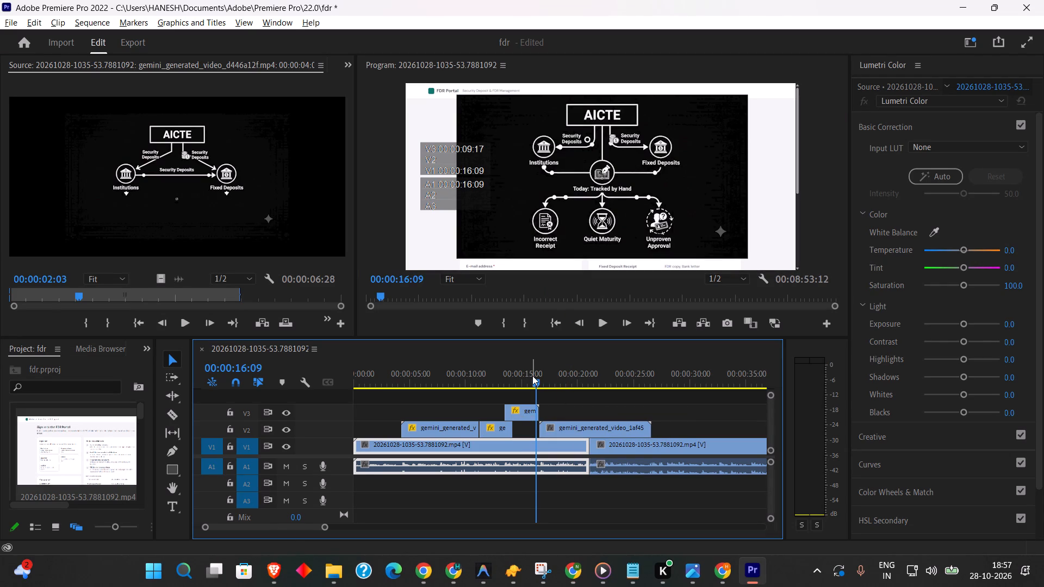
# Play back the Portal diagram clip against the narration and scrub its join with the V3 overlay piece around 00:00:16:17.
pyautogui.press('space')
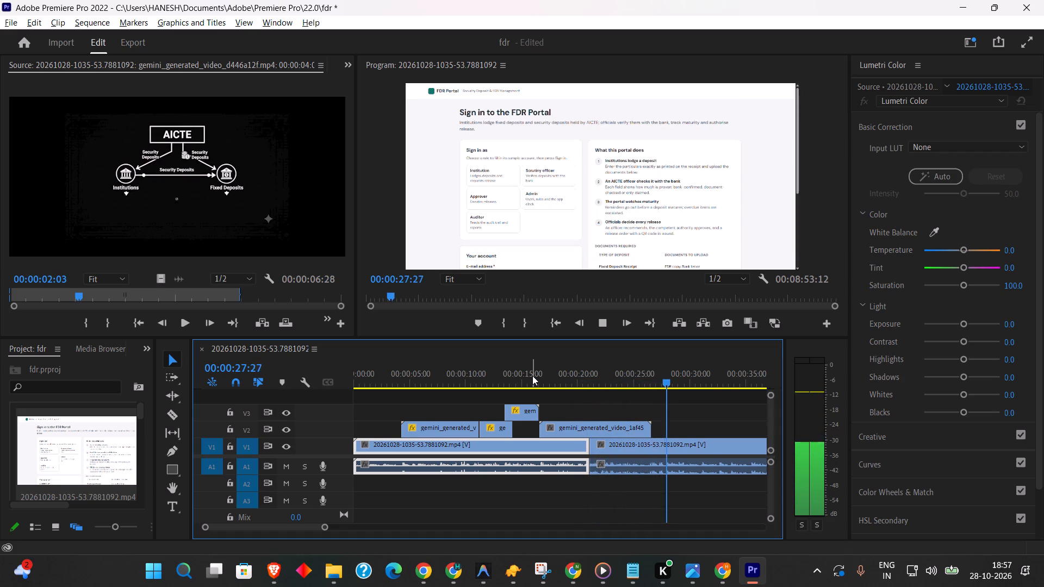
pyautogui.click(588, 376)
pyautogui.press('space')
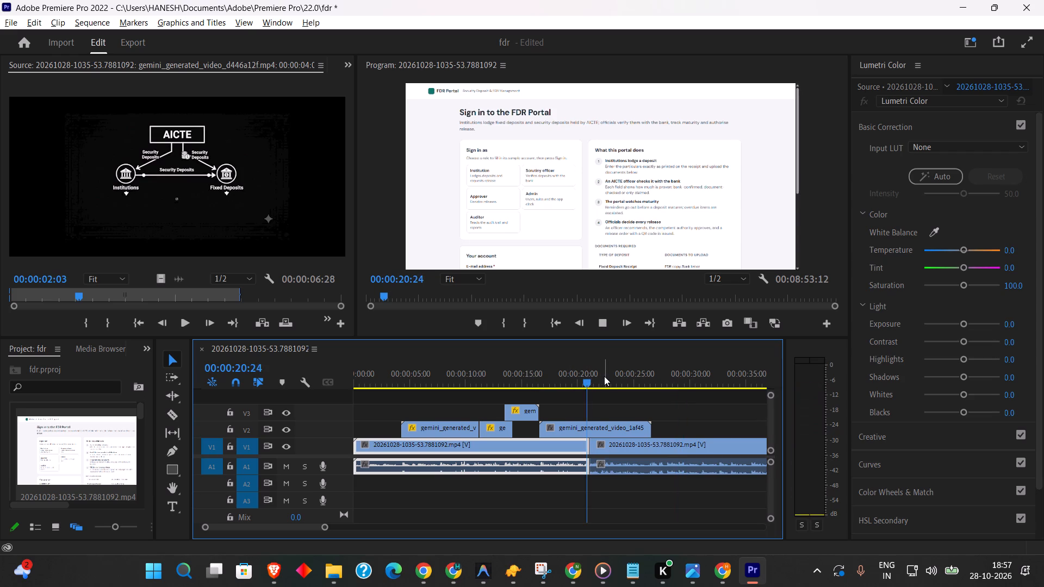
pyautogui.click(606, 377)
pyautogui.press('space')
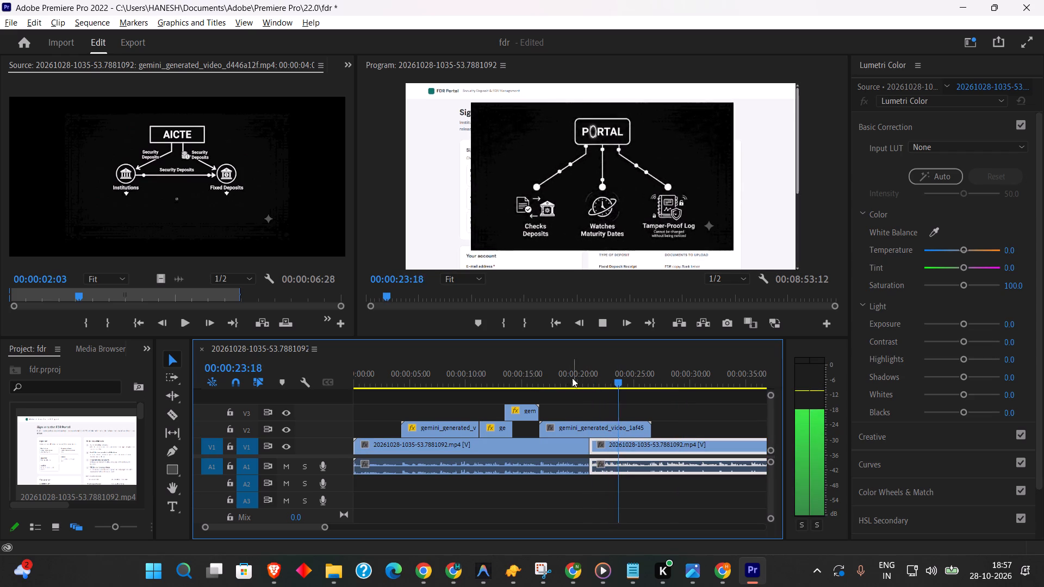
pyautogui.moveTo(557, 377); pyautogui.dragTo(541, 374)
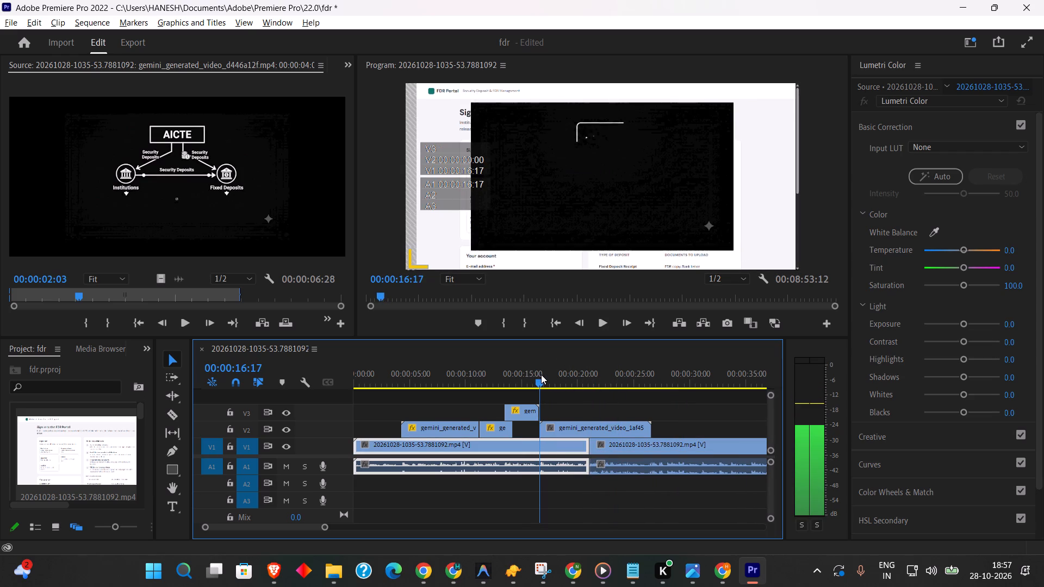
pyautogui.moveTo(541, 374); pyautogui.dragTo(539, 374)
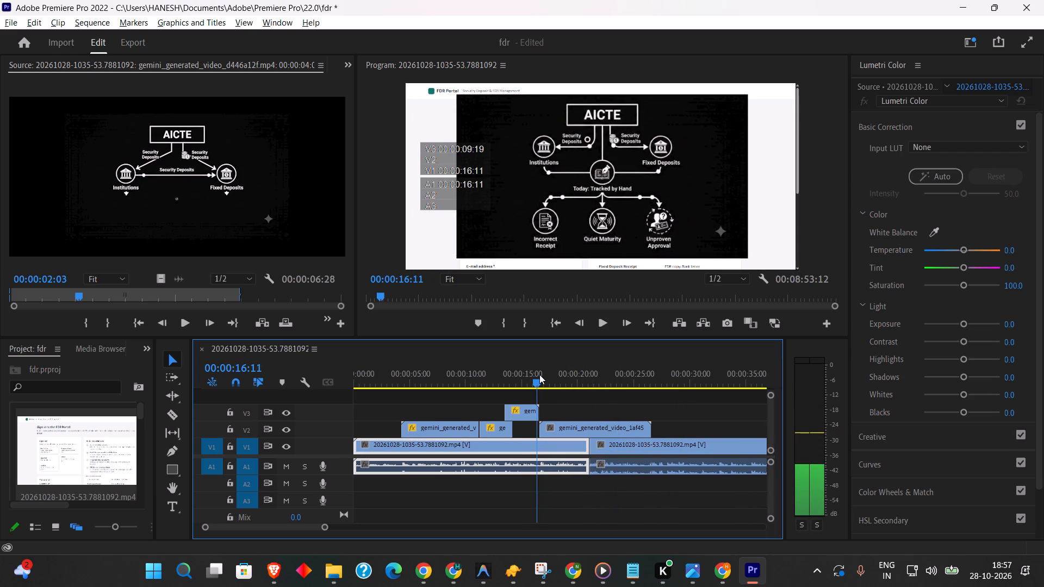
pyautogui.moveTo(539, 374); pyautogui.dragTo(540, 374)
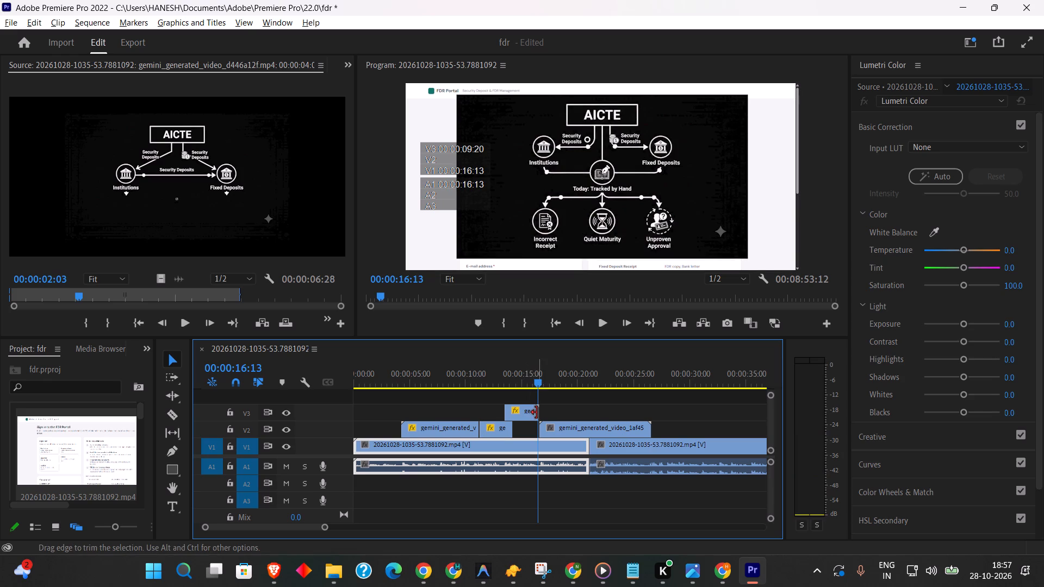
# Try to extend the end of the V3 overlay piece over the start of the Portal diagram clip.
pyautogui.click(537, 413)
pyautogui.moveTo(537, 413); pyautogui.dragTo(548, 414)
# Scale up the Portal diagram clip in the frame to approximately match the size of the AICTE diagram overlay.
pyautogui.click(551, 429)
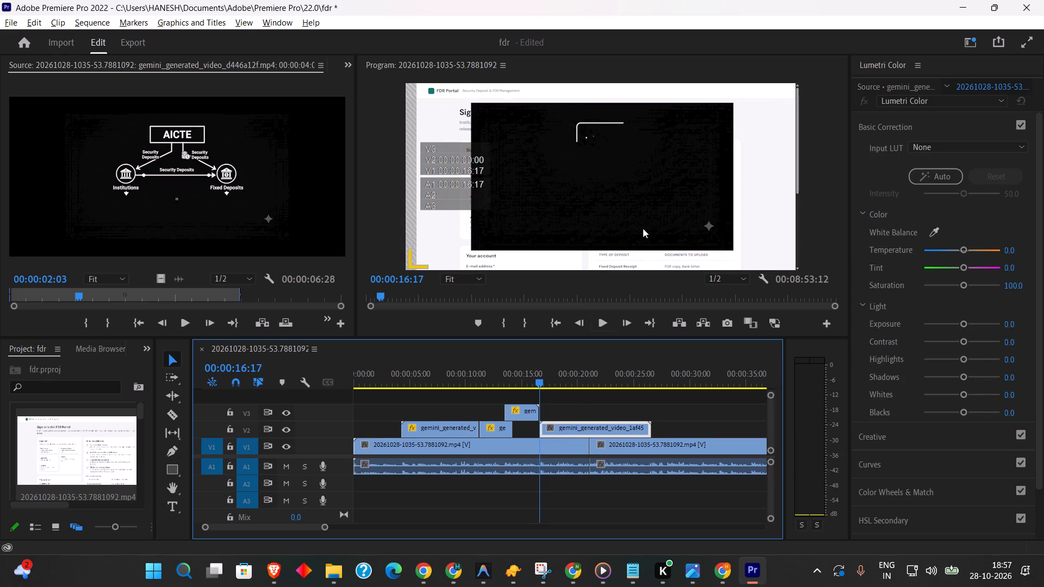
pyautogui.doubleClick(644, 227)
pyautogui.moveTo(734, 250); pyautogui.dragTo(738, 253)
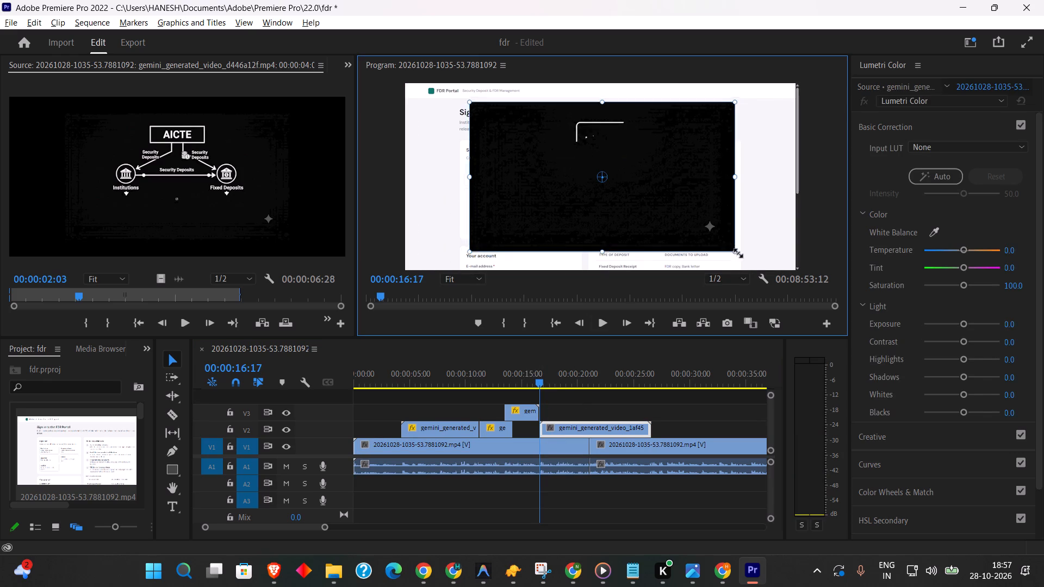
pyautogui.moveTo(738, 253); pyautogui.dragTo(736, 255)
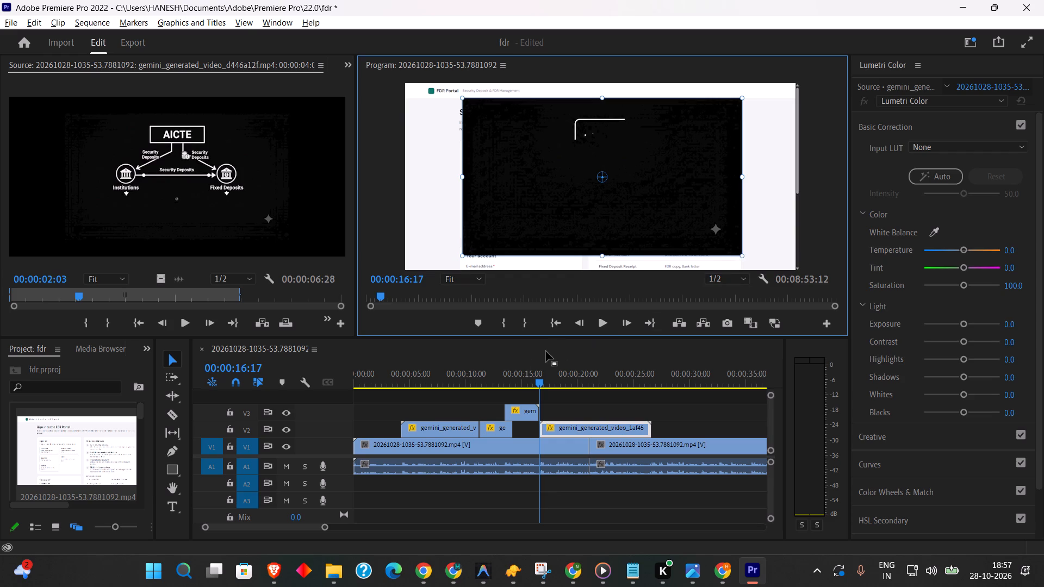
# Play back the transition from the AICTE overlay into the resized Portal clip, and scrub the overlay sequence back to 00:00:05:26.
pyautogui.click(527, 378)
pyautogui.press('space')
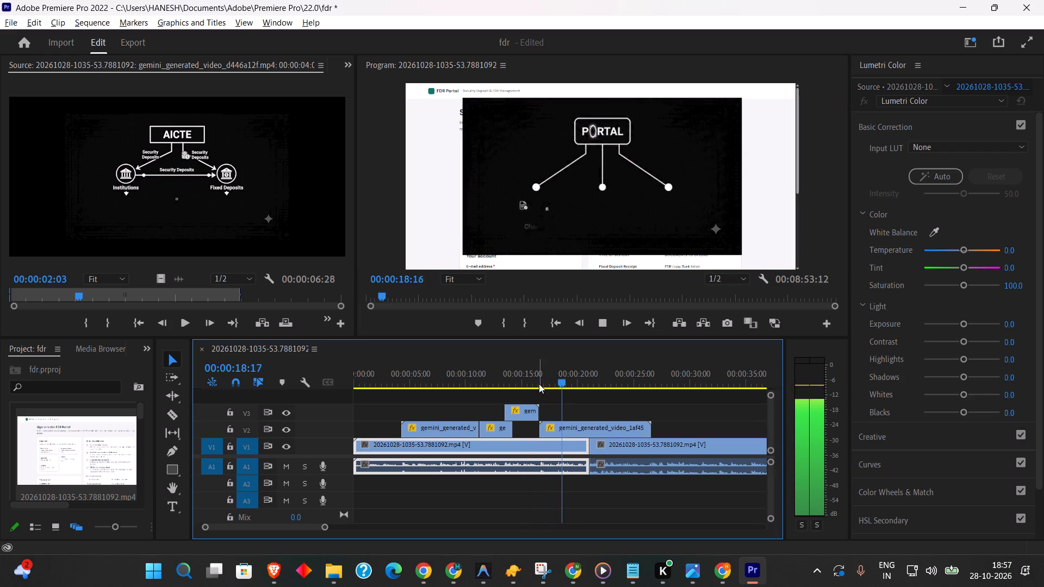
pyautogui.click(602, 323)
pyautogui.moveTo(504, 377); pyautogui.dragTo(421, 379)
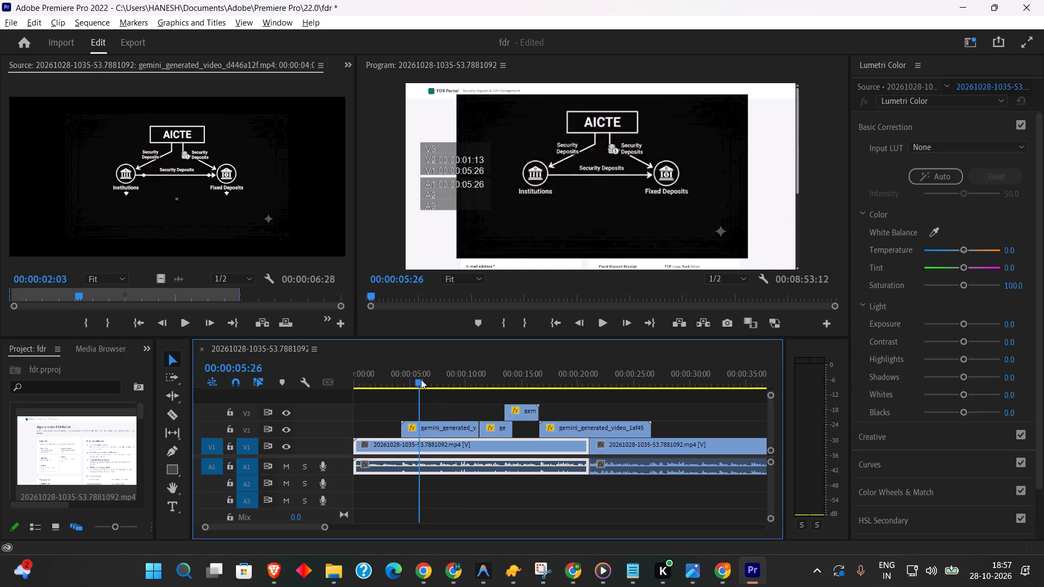
# Scrub the sequence back to the start of the AICTE diagram overlay at 00:00:04:09.
pyautogui.moveTo(421, 379); pyautogui.dragTo(404, 378)
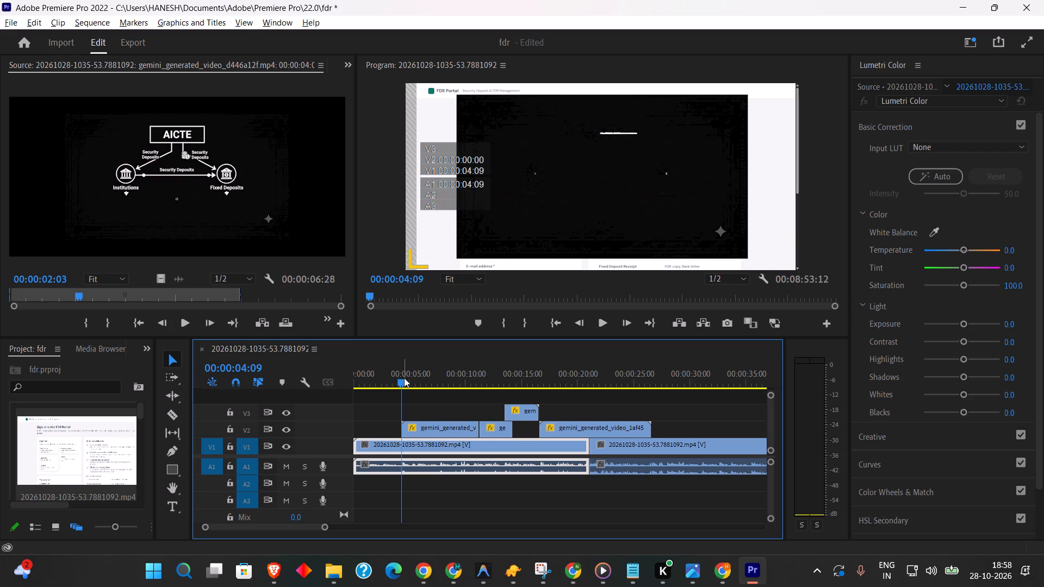
# Switch from Premiere Pro to the Chrome window with the APAAR Workspace video generation page.
pyautogui.hotkey('alt', 'Tab')
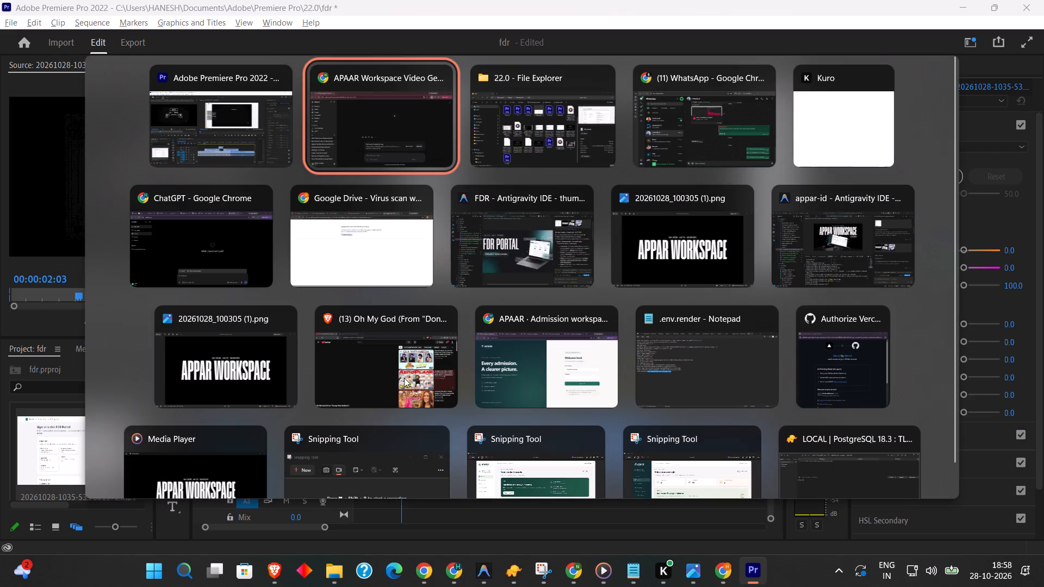
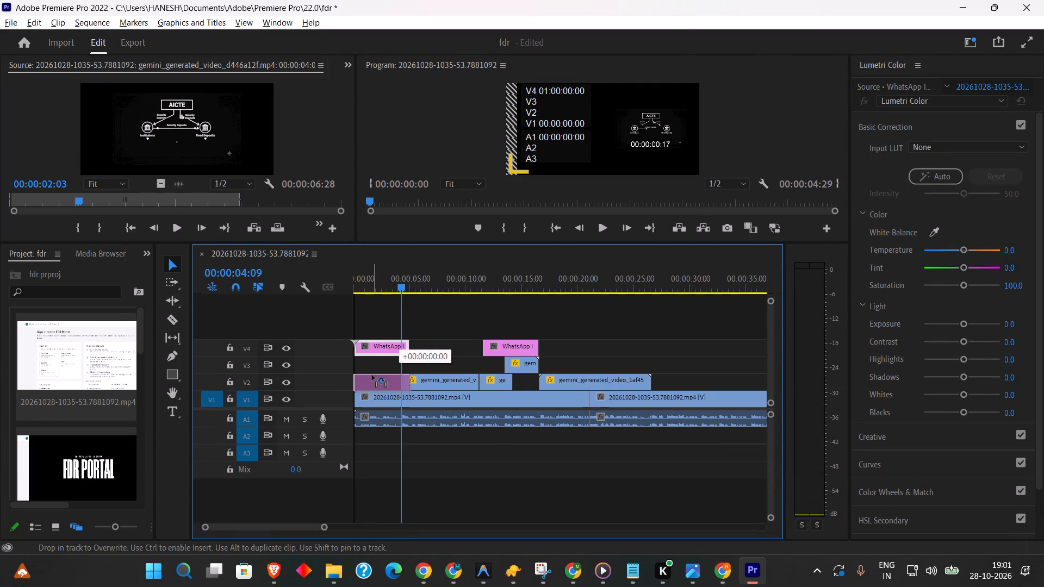
# Move both WhatsApp still-image clips from V4 past the diagram overlays, one to V2 and one to V3, starting around 00:00:28:00.
pyautogui.moveTo(372, 375); pyautogui.dragTo(456, 345)
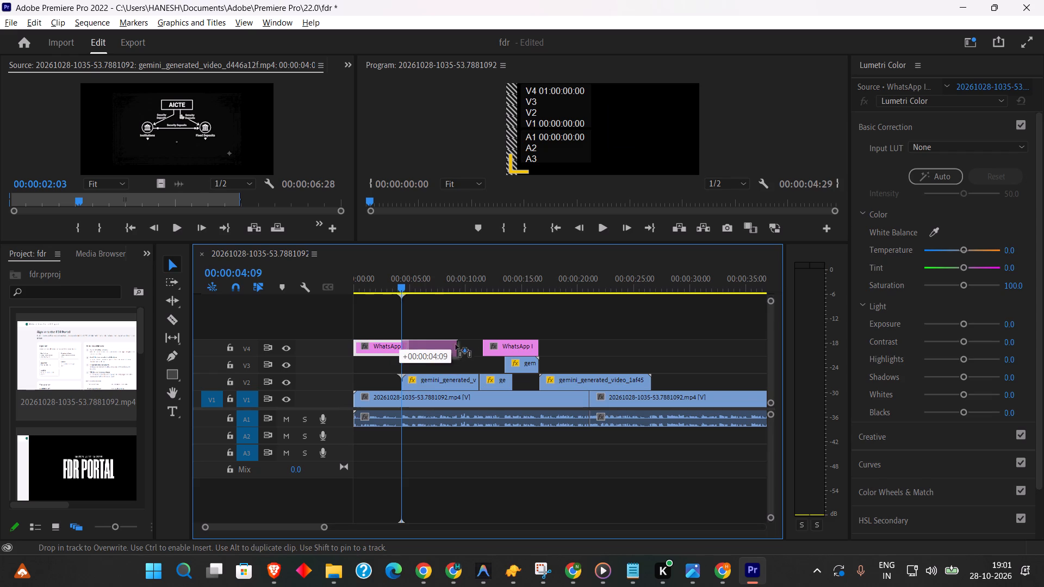
pyautogui.moveTo(456, 345); pyautogui.dragTo(713, 377)
pyautogui.moveTo(529, 351); pyautogui.dragTo(704, 358)
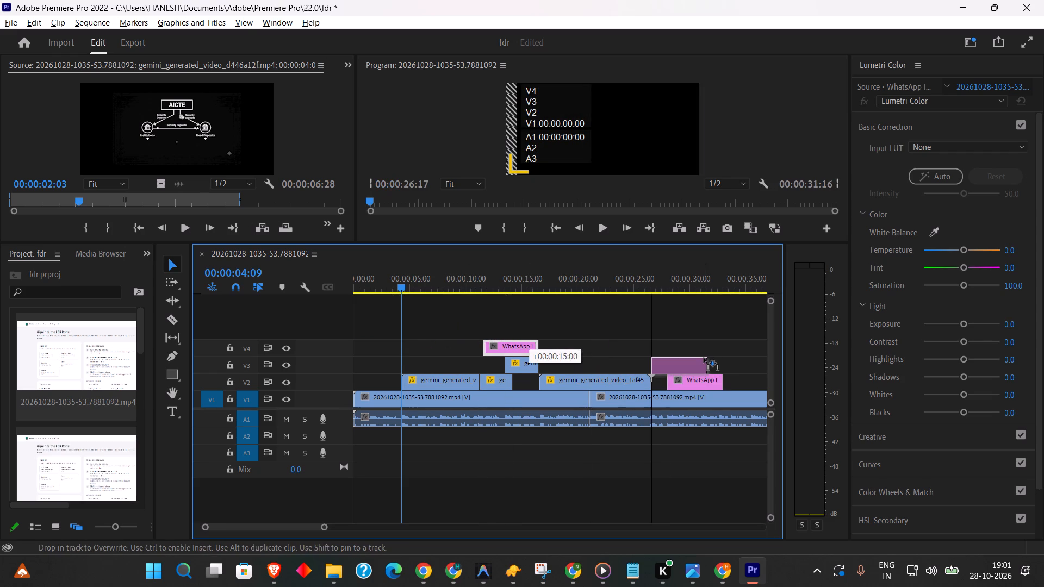
pyautogui.moveTo(704, 358); pyautogui.dragTo(712, 358)
# Move all four generated diagram clips up one track, keeping their timing.
pyautogui.moveTo(391, 354); pyautogui.dragTo(409, 365)
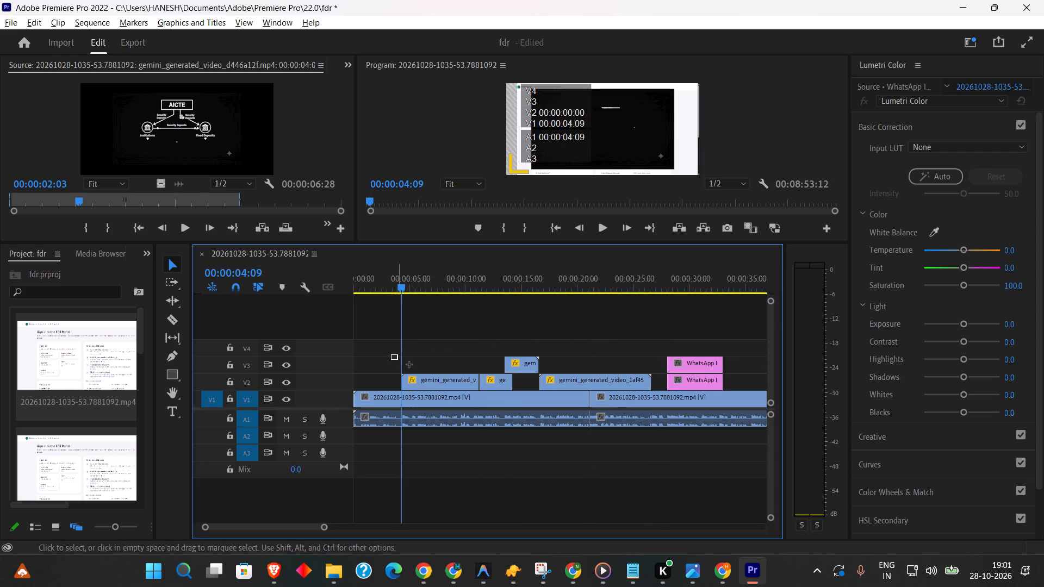
pyautogui.moveTo(409, 365); pyautogui.dragTo(598, 379)
pyautogui.moveTo(464, 384); pyautogui.dragTo(461, 391)
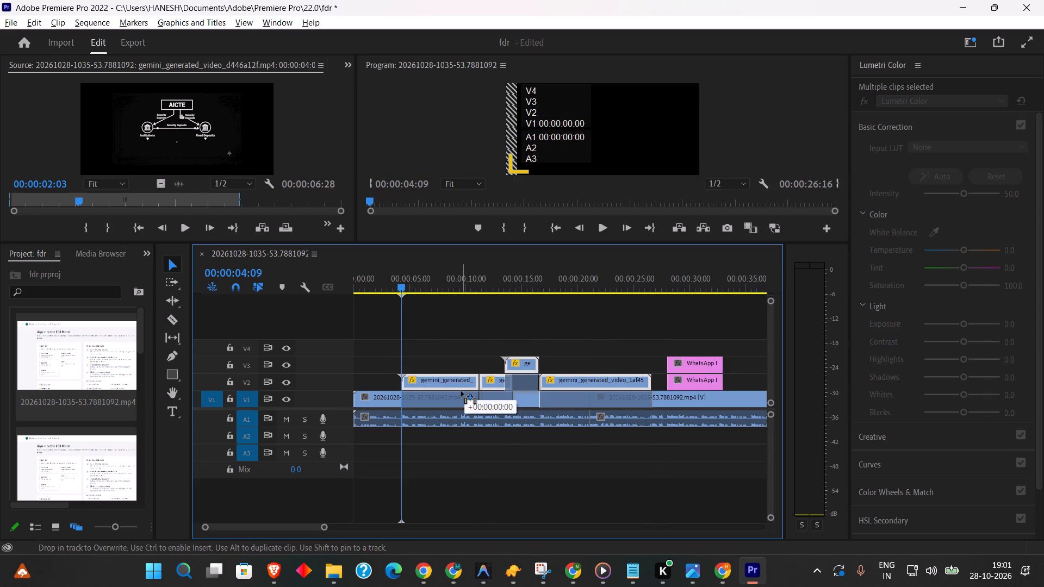
pyautogui.moveTo(461, 391); pyautogui.dragTo(468, 362)
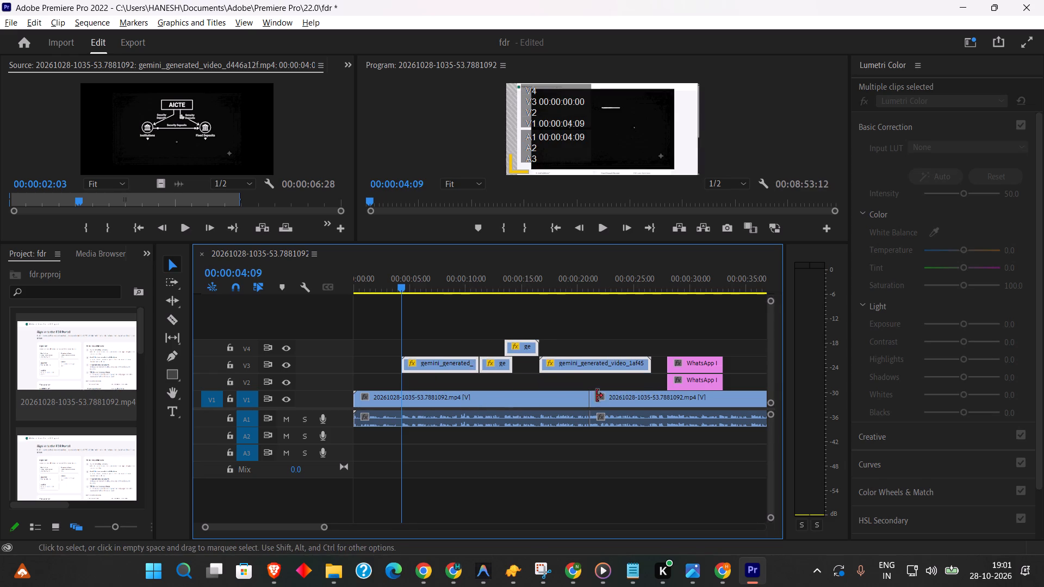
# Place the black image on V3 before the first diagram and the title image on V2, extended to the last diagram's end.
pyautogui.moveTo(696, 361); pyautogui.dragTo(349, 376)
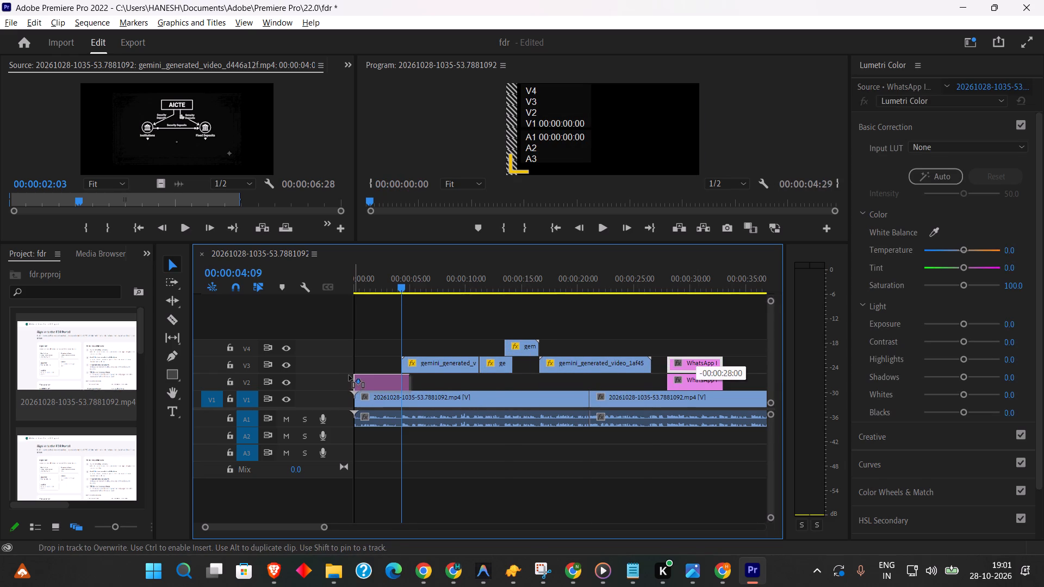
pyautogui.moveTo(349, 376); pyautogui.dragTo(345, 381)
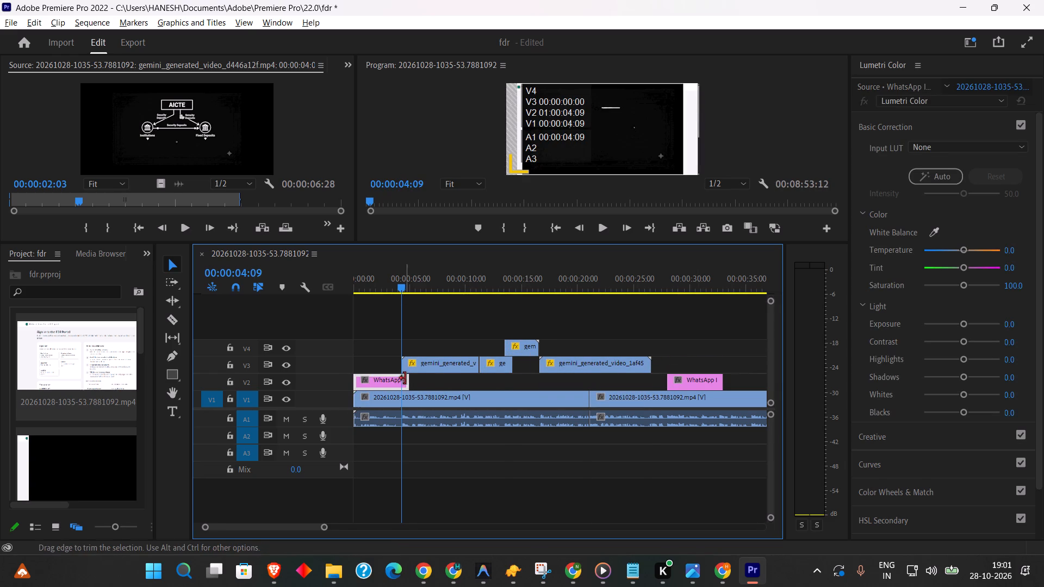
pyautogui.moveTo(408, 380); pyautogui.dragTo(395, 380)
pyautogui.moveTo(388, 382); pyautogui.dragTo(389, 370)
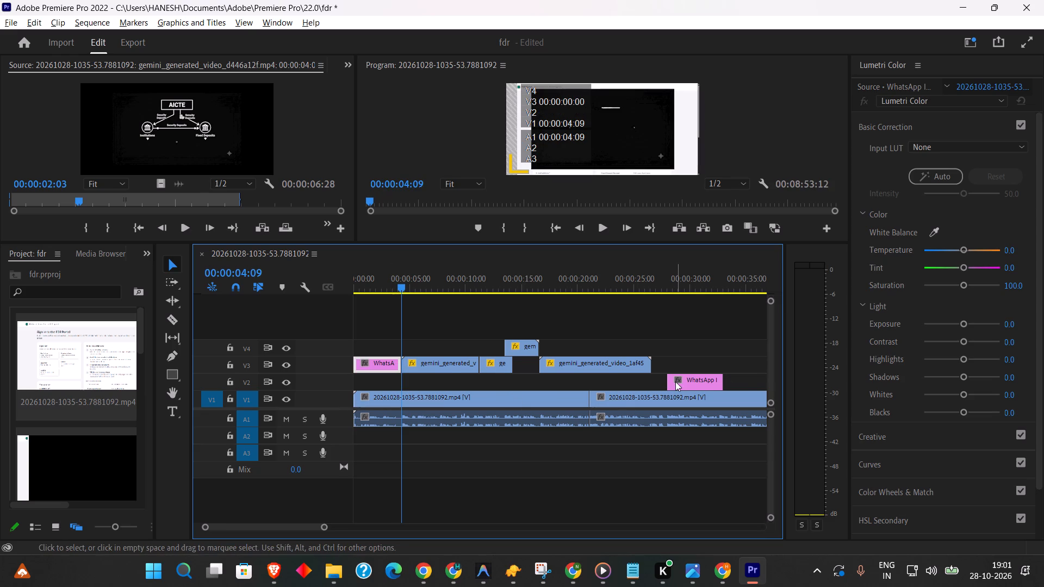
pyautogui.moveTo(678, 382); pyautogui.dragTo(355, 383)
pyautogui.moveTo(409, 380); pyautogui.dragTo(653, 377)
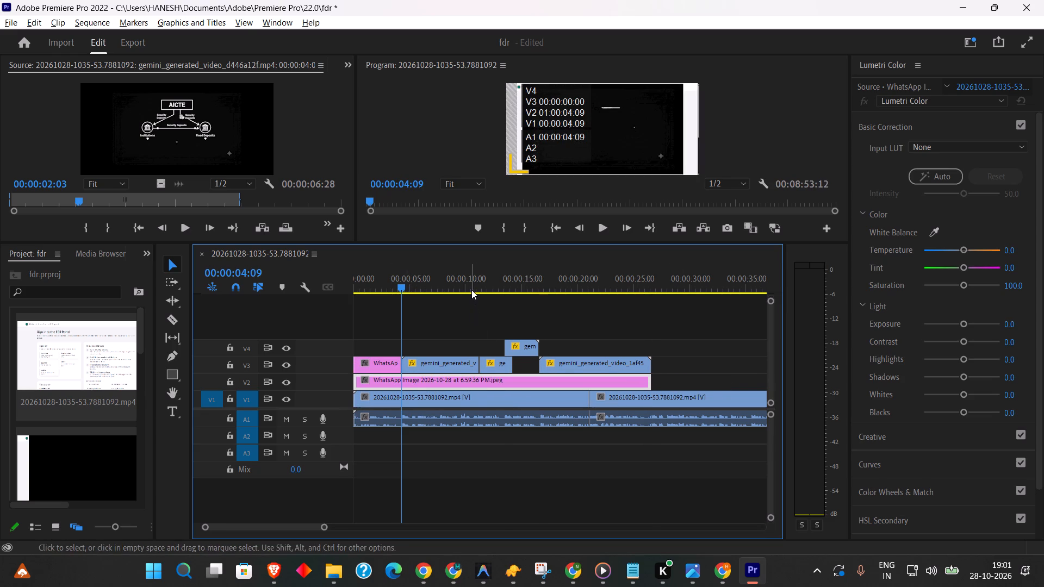
# Play back and scrub the opening seconds, and open the V2 image in the source monitor to check which still it is.
pyautogui.moveTo(471, 290); pyautogui.dragTo(300, 272)
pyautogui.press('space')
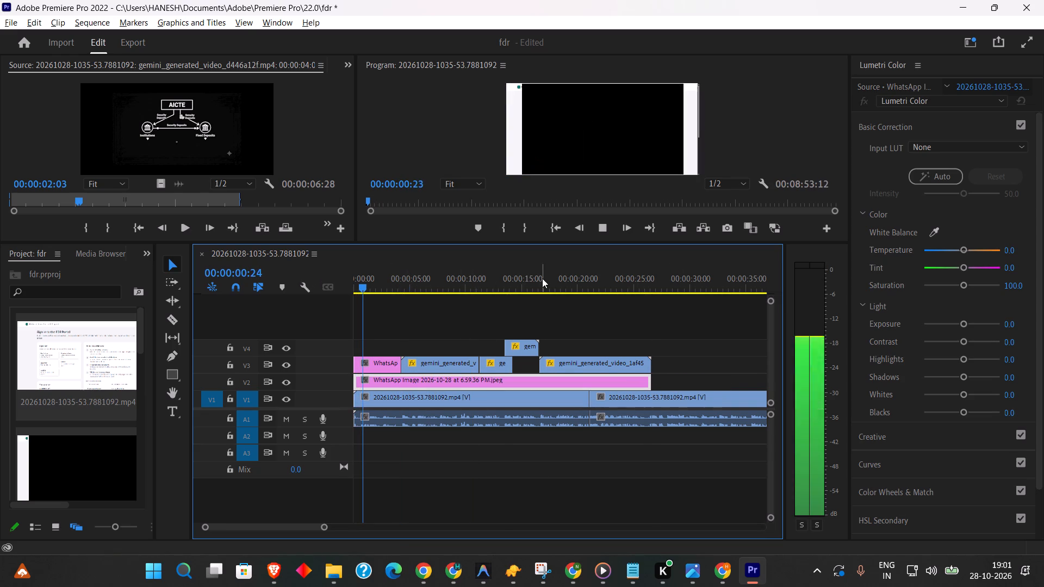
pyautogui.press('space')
pyautogui.doubleClick(533, 382)
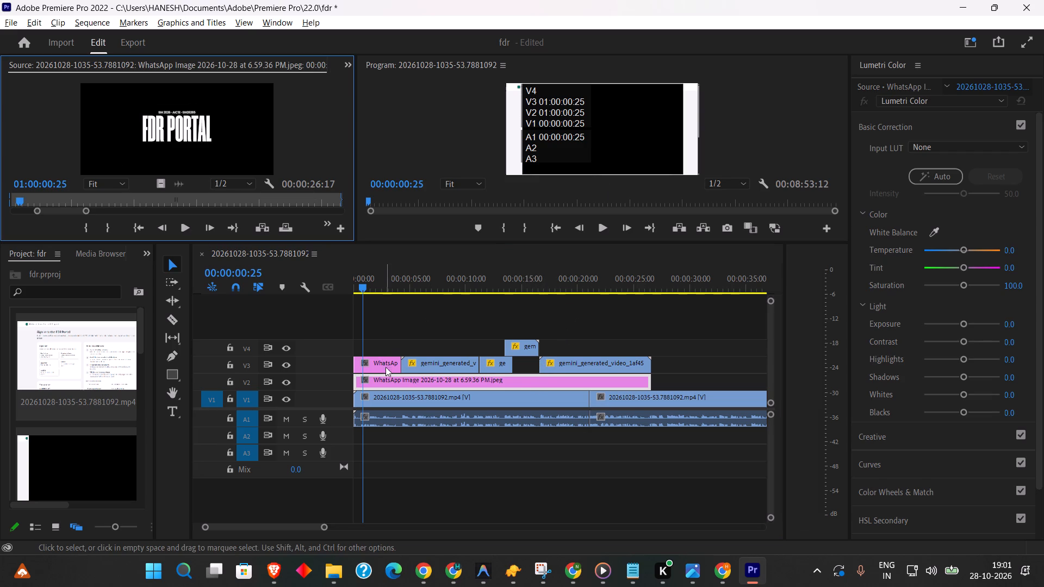
pyautogui.moveTo(432, 280); pyautogui.dragTo(439, 281)
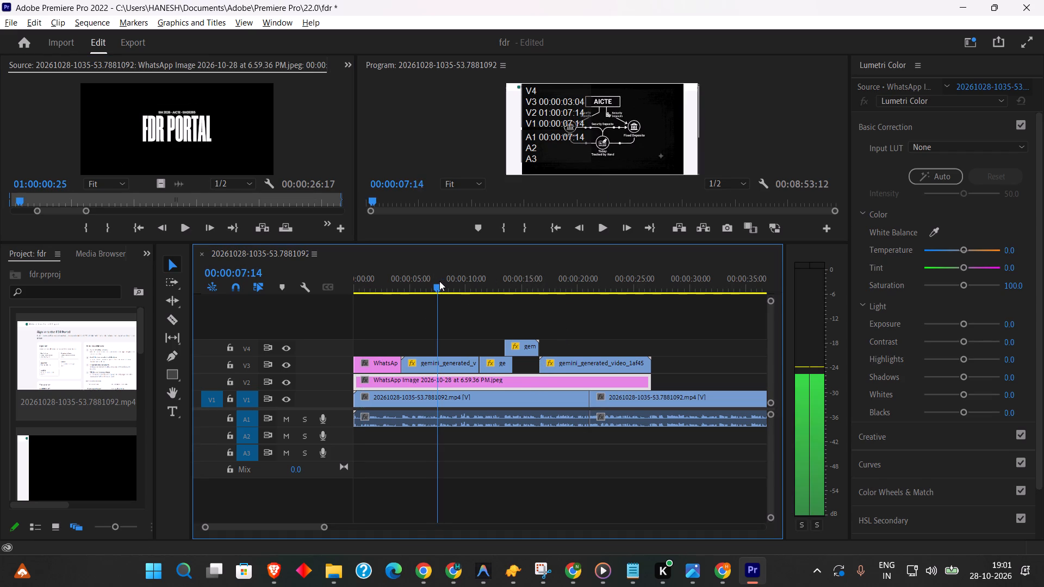
pyautogui.moveTo(439, 281); pyautogui.dragTo(396, 288)
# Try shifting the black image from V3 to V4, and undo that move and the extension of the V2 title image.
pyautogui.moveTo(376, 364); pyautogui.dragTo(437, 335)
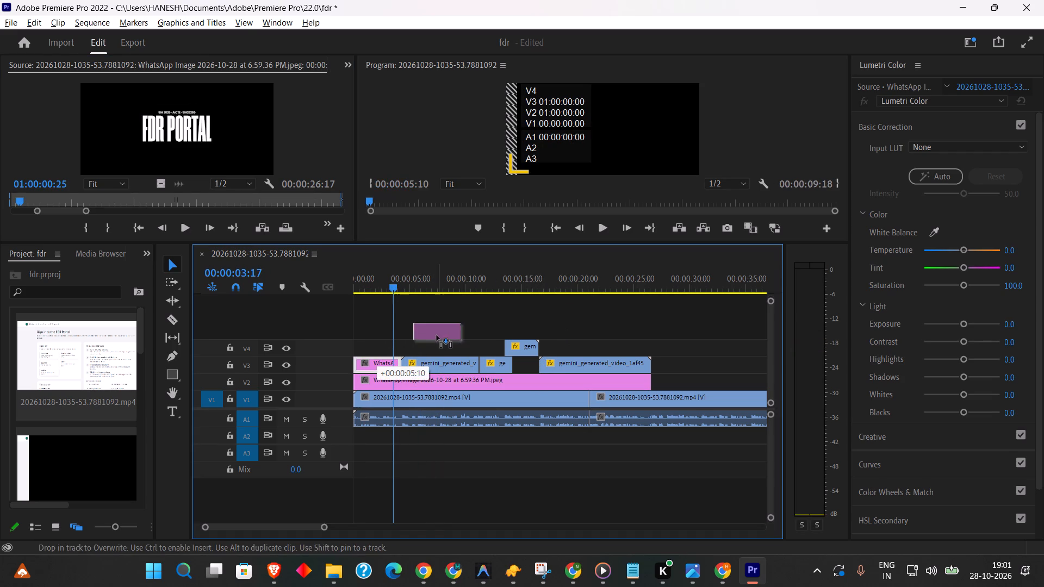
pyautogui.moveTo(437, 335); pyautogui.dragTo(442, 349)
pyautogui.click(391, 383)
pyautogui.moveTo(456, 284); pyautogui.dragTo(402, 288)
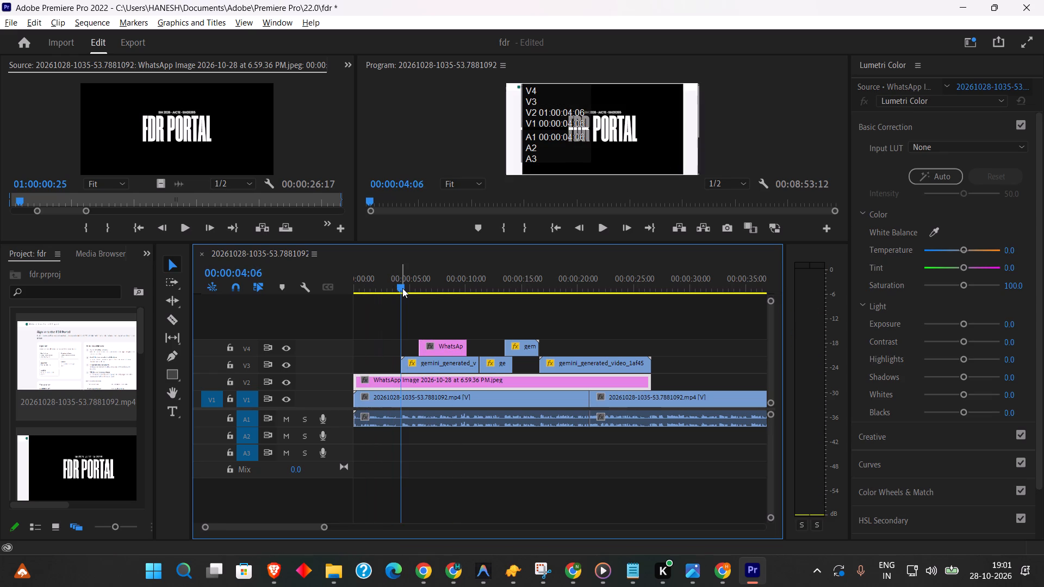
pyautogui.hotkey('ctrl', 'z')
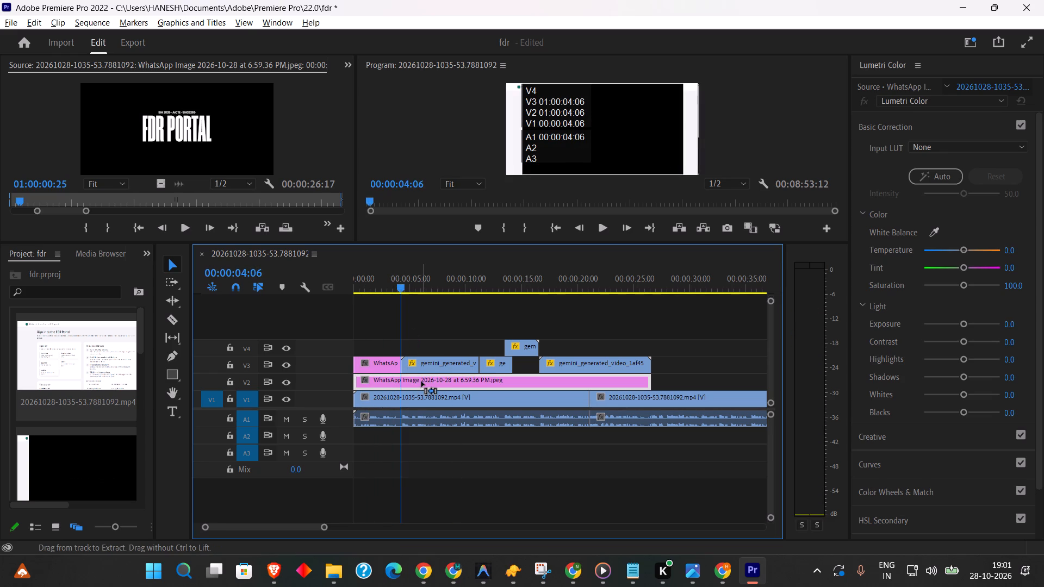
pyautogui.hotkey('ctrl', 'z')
# Park the black image on V4 and place the FDR Portal title image at the start of V3, trimmed to end about 00:00:04:06.
pyautogui.moveTo(368, 376); pyautogui.dragTo(430, 377)
pyautogui.moveTo(389, 365); pyautogui.dragTo(448, 344)
pyautogui.moveTo(442, 379); pyautogui.dragTo(352, 382)
pyautogui.moveTo(408, 377); pyautogui.dragTo(399, 377)
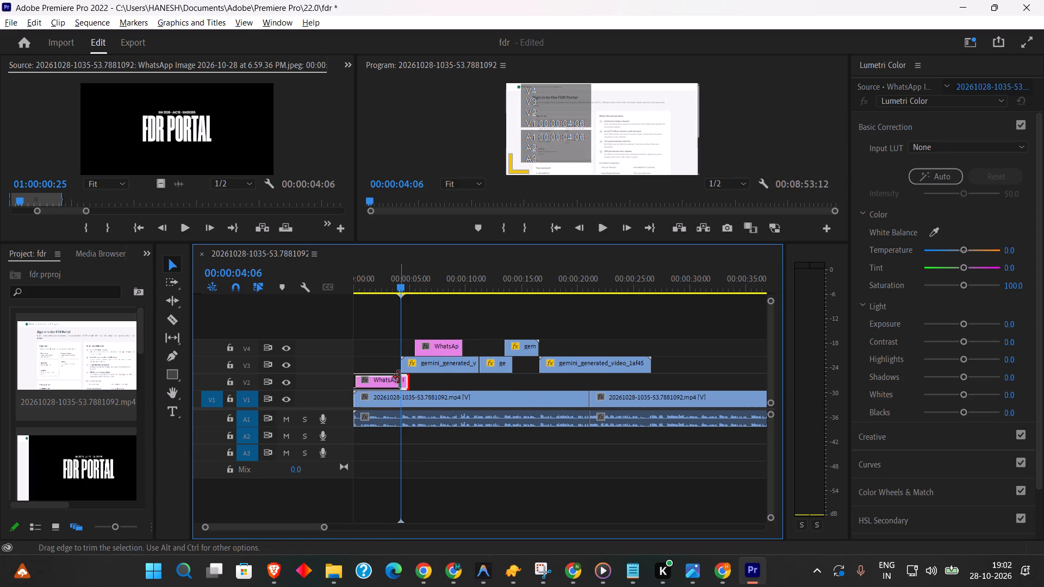
pyautogui.moveTo(386, 380); pyautogui.dragTo(386, 360)
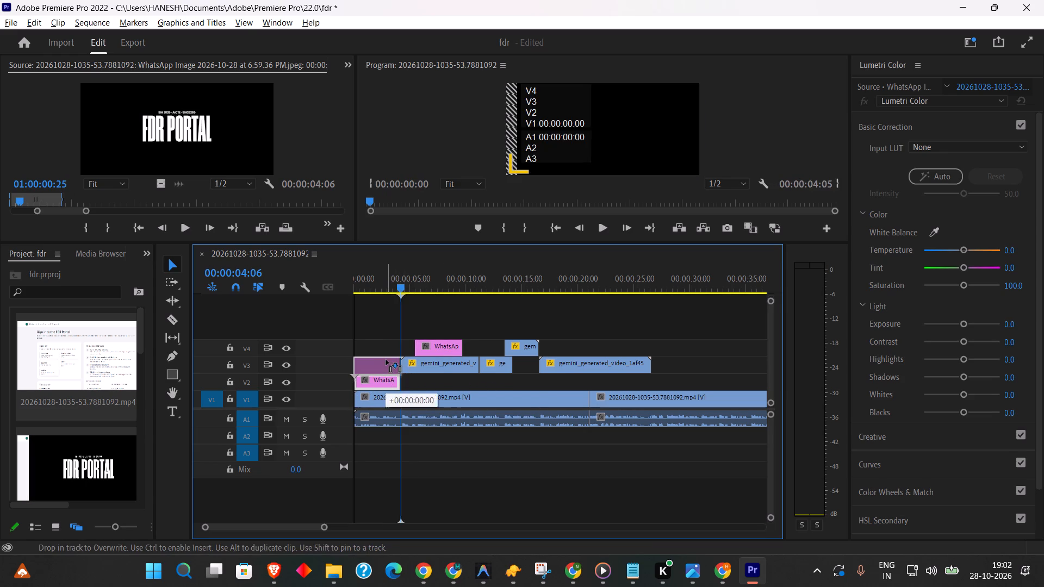
# Move the black image to the start of V2 and extend it to the end of the last diagram clip.
pyautogui.moveTo(438, 344); pyautogui.dragTo(372, 383)
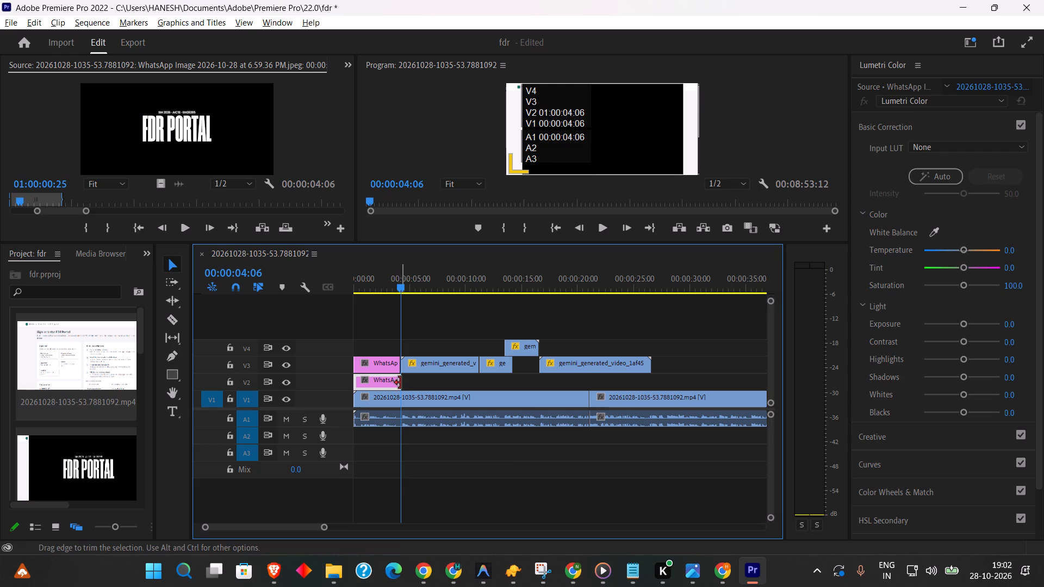
pyautogui.moveTo(400, 383); pyautogui.dragTo(652, 380)
# Shift the title image aside to V4 and scale up the black background image on V2 to fill the whole frame.
pyautogui.moveTo(373, 361); pyautogui.dragTo(426, 340)
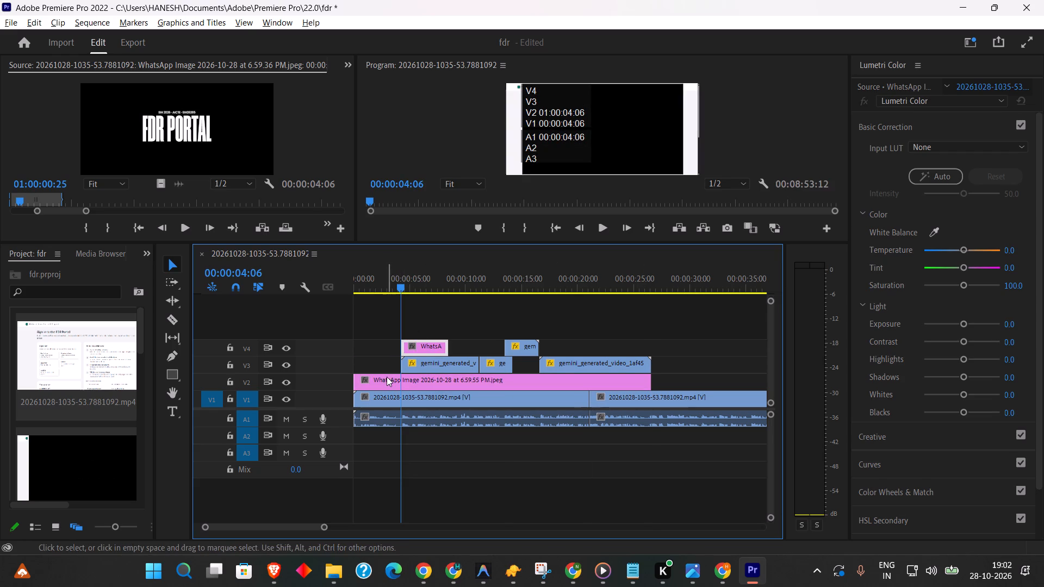
pyautogui.click(387, 377)
pyautogui.doubleClick(605, 147)
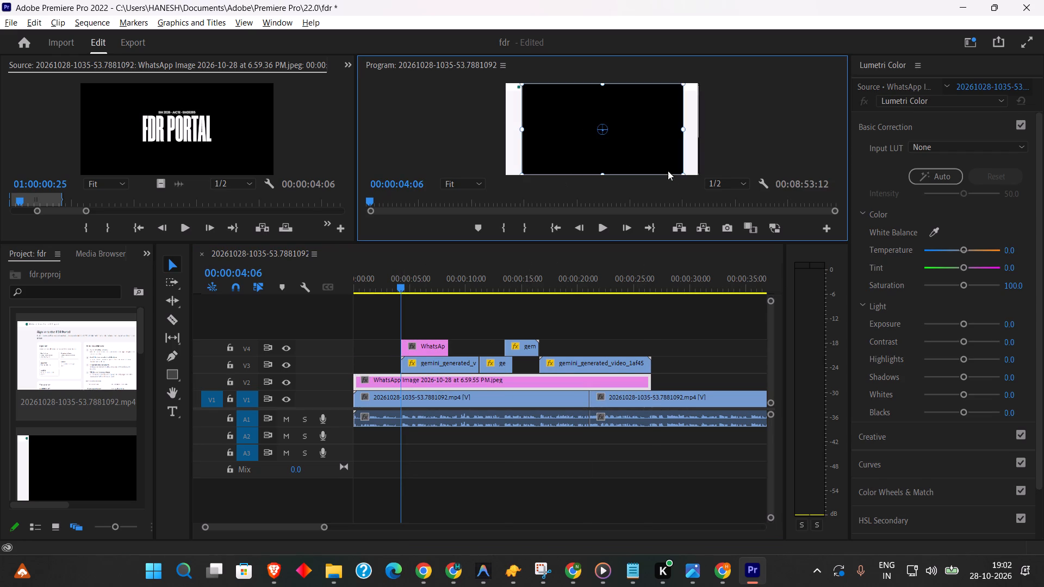
pyautogui.moveTo(682, 173); pyautogui.dragTo(686, 179)
pyautogui.moveTo(686, 179); pyautogui.dragTo(682, 184)
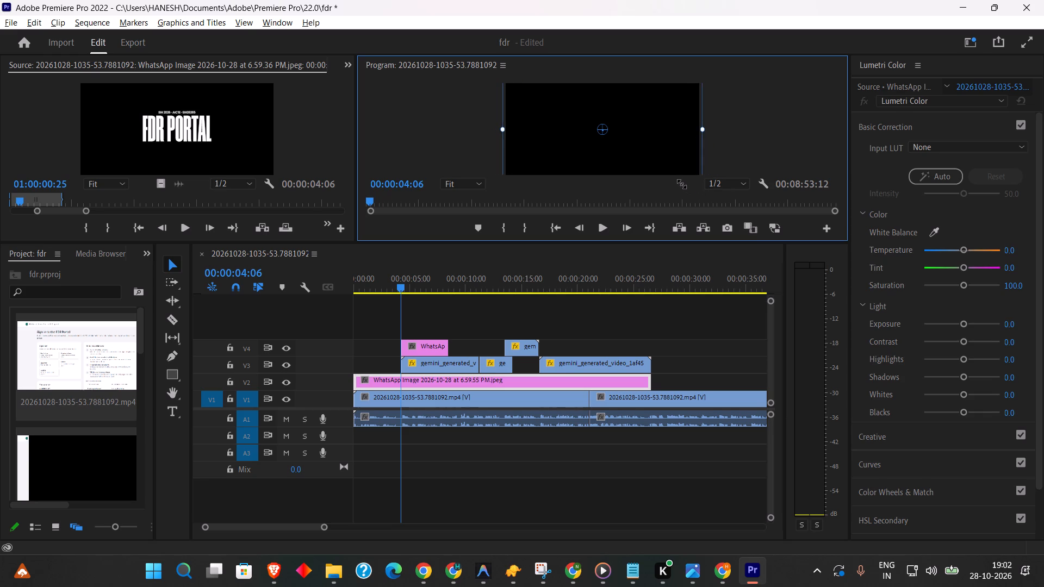
pyautogui.moveTo(682, 184); pyautogui.dragTo(680, 183)
# Return the FDR Portal title image to the start of V3, directly before the first diagram clip.
pyautogui.moveTo(427, 342); pyautogui.dragTo(422, 343)
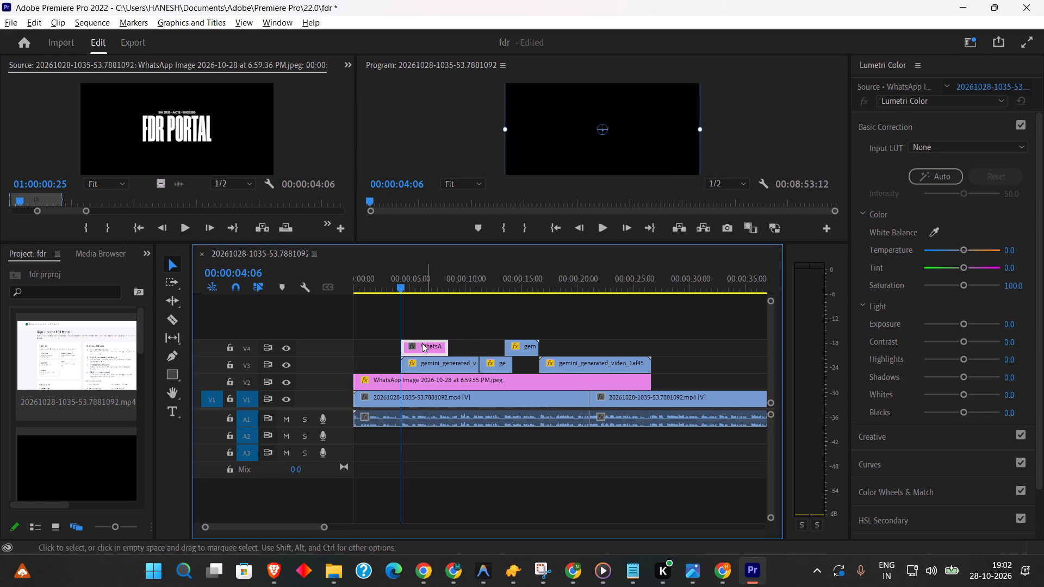
pyautogui.moveTo(422, 343); pyautogui.dragTo(366, 357)
# Play back the opening title and AICTE diagram over the black background in an enlarged program preview, up to about 00:00:09:29.
pyautogui.moveTo(396, 285); pyautogui.dragTo(371, 286)
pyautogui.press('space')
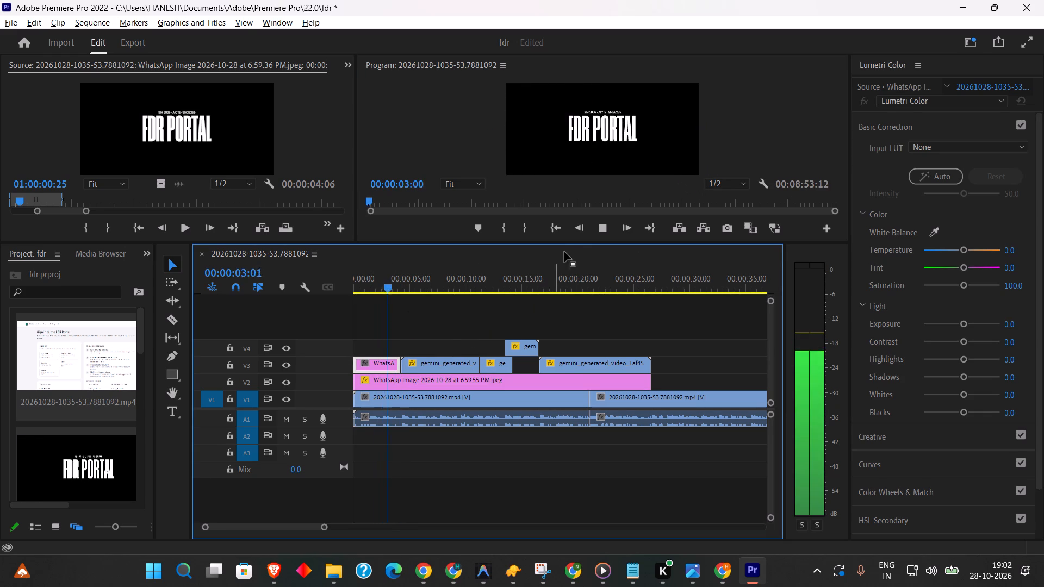
pyautogui.moveTo(578, 243); pyautogui.dragTo(585, 304)
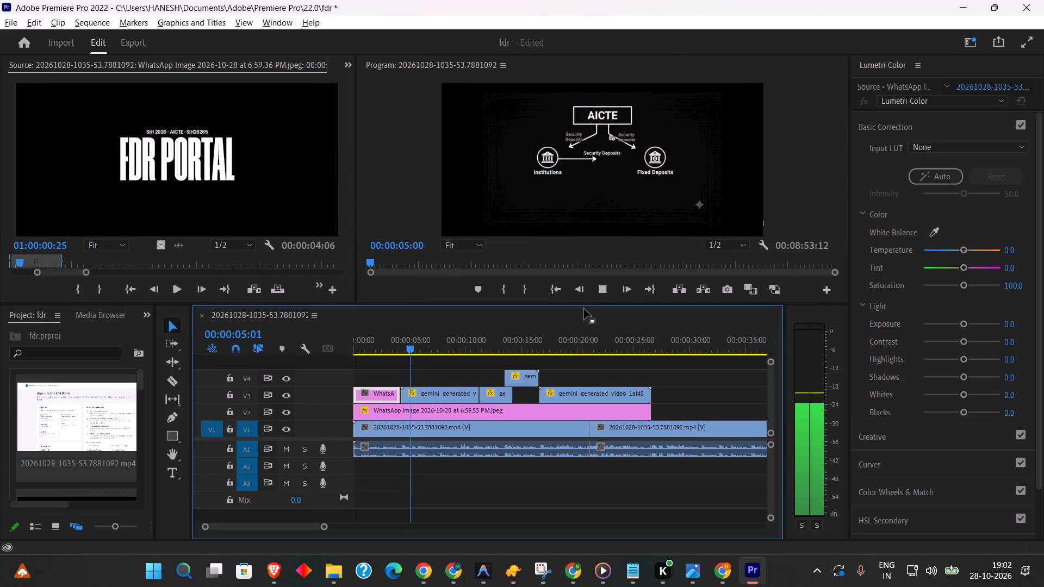
pyautogui.scroll(1, 576, 323)
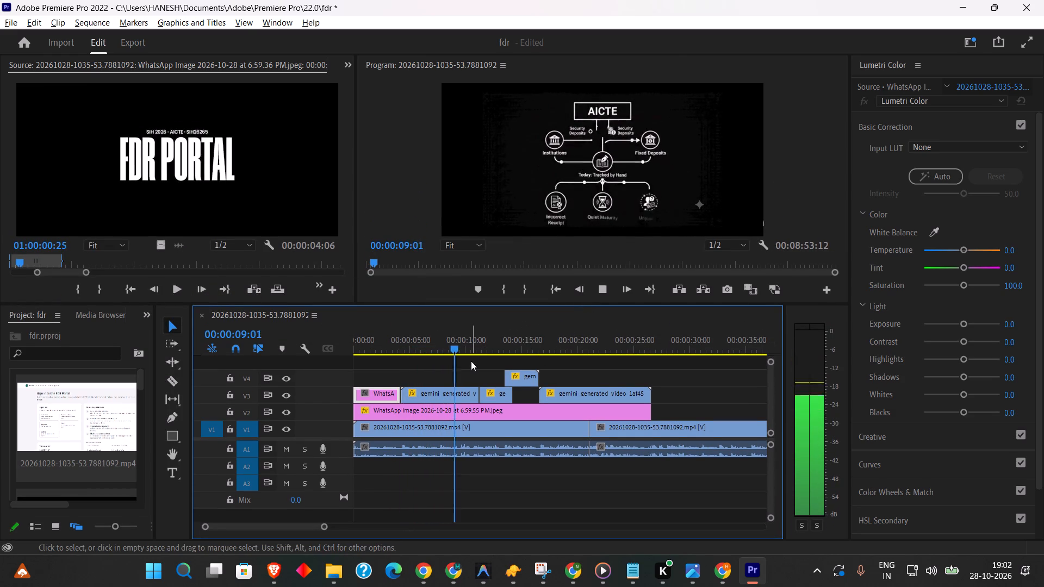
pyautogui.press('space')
# Select all four diagram clips and move them up one track, from V3 and V4 to V4 and V5.
pyautogui.moveTo(426, 371); pyautogui.dragTo(476, 383)
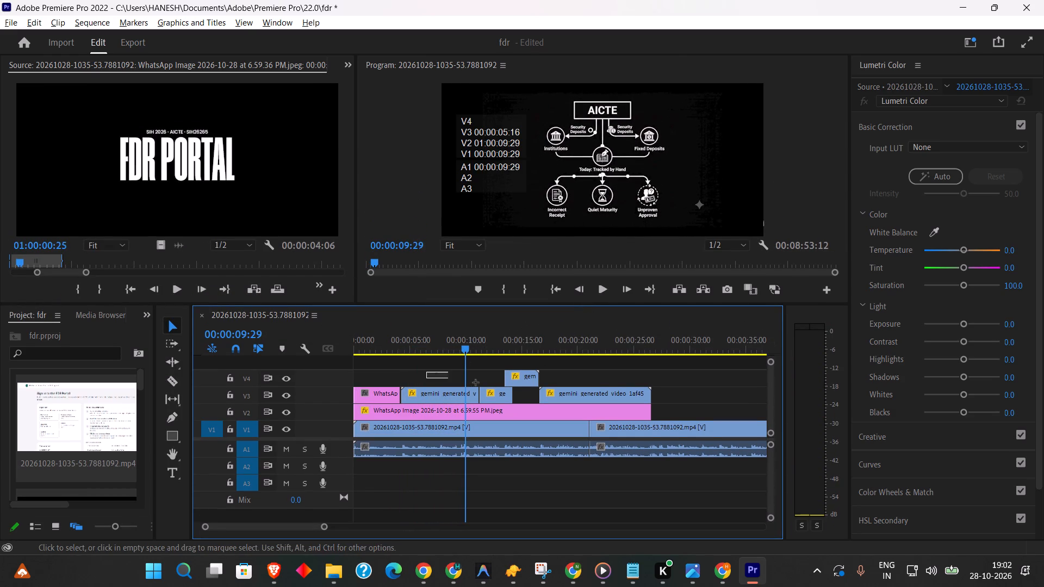
pyautogui.moveTo(476, 383); pyautogui.dragTo(611, 396)
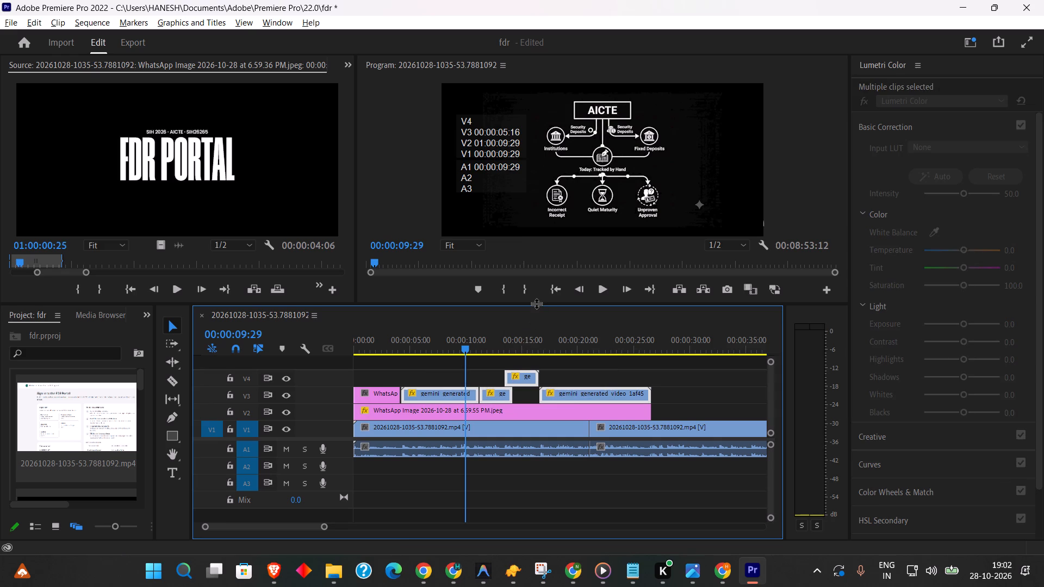
pyautogui.moveTo(536, 303); pyautogui.dragTo(537, 226)
pyautogui.moveTo(515, 339); pyautogui.dragTo(519, 318)
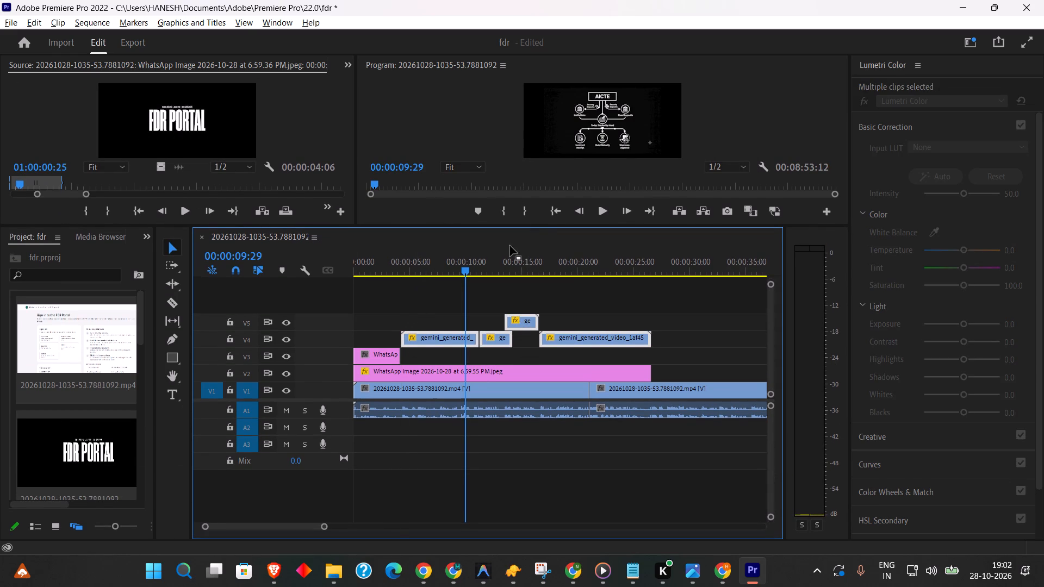
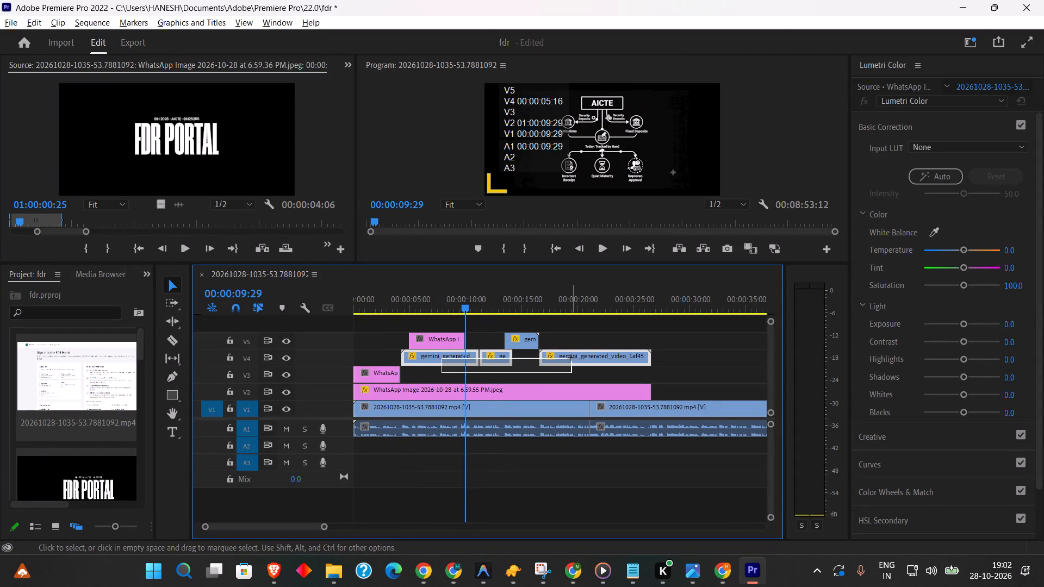
# Move the generated diagram clips down one track, the V4 pieces to V3 and the Portal piece to V4, setting the V5 black still aside.
pyautogui.moveTo(571, 358); pyautogui.dragTo(569, 358)
pyautogui.moveTo(436, 340); pyautogui.dragTo(370, 333)
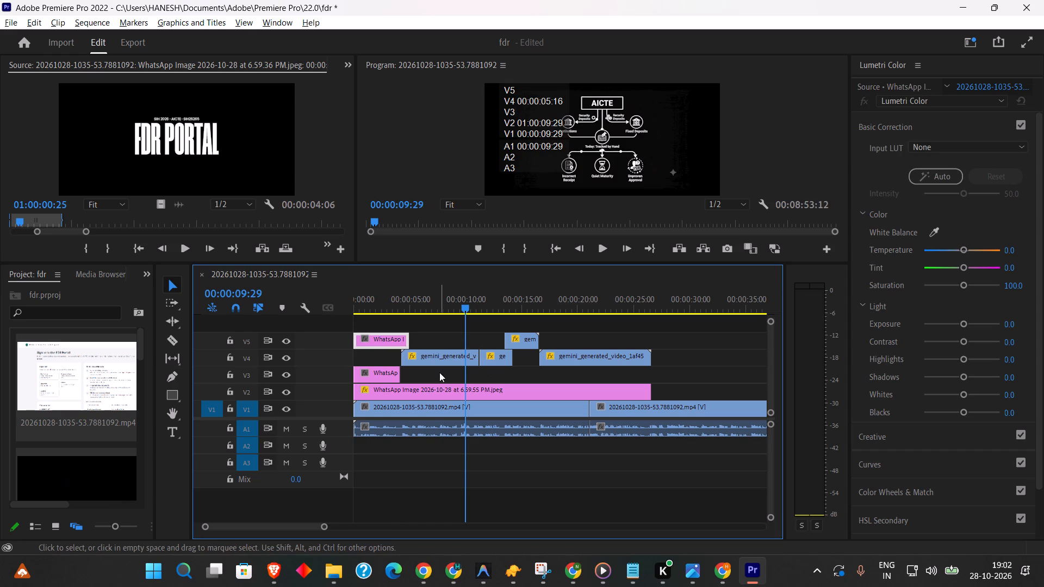
pyautogui.moveTo(441, 378); pyautogui.dragTo(596, 346)
pyautogui.moveTo(461, 358); pyautogui.dragTo(458, 372)
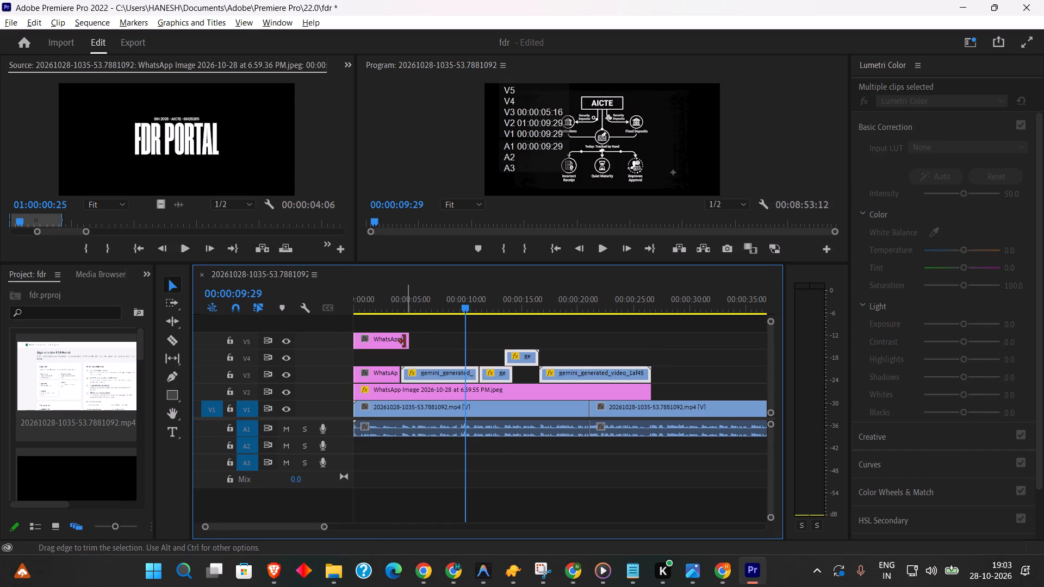
# Reposition the black still image on V5 to start at 00:00:04:09, aligned with the start of the first AICTE diagram clip.
pyautogui.click(405, 341)
pyautogui.click(446, 337)
pyautogui.moveTo(399, 337); pyautogui.dragTo(401, 337)
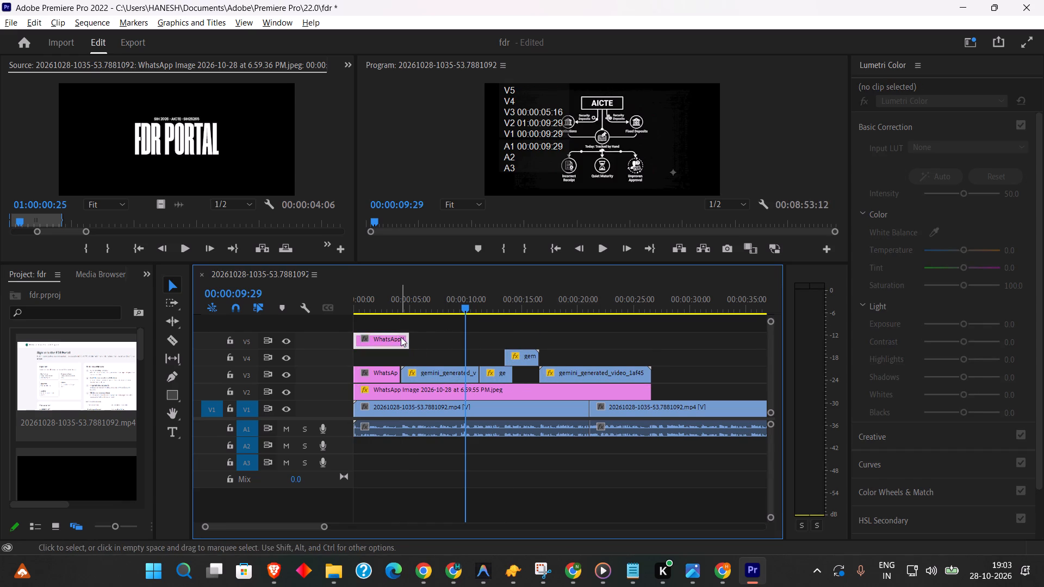
pyautogui.moveTo(401, 337); pyautogui.dragTo(452, 334)
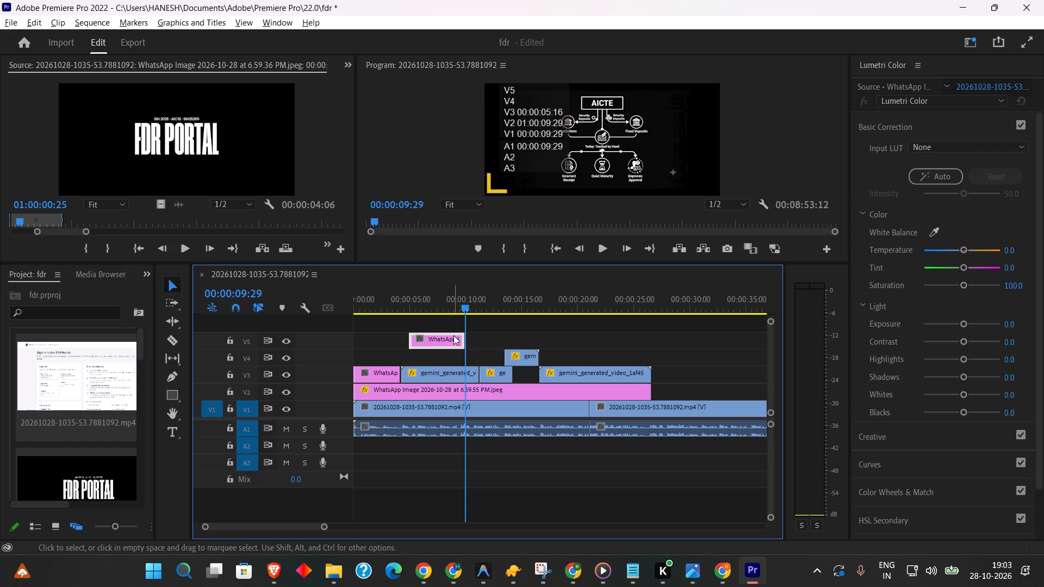
pyautogui.click(417, 340)
pyautogui.moveTo(416, 305); pyautogui.dragTo(400, 305)
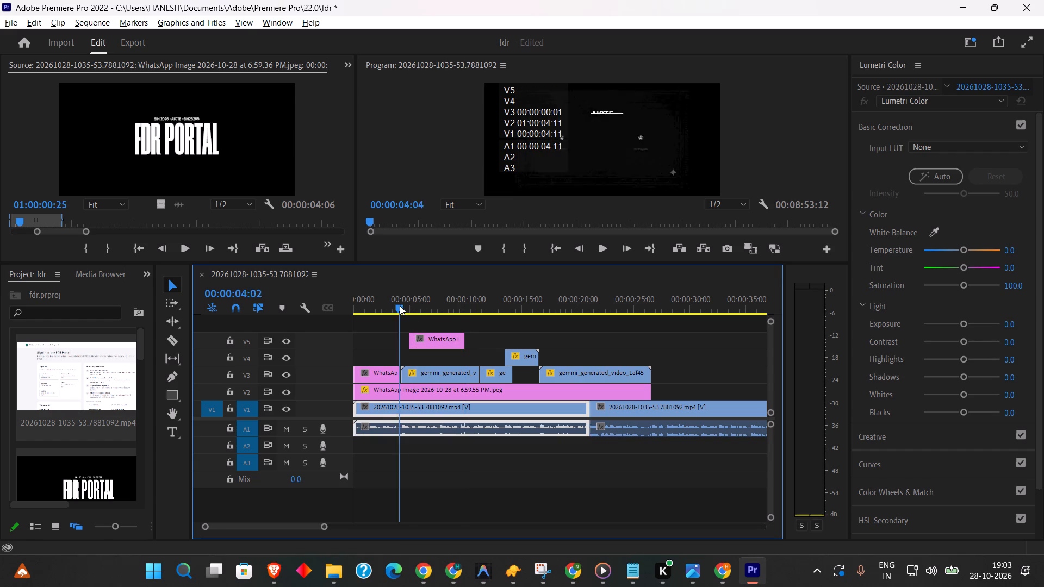
pyautogui.moveTo(400, 305); pyautogui.dragTo(401, 307)
pyautogui.moveTo(425, 333); pyautogui.dragTo(419, 333)
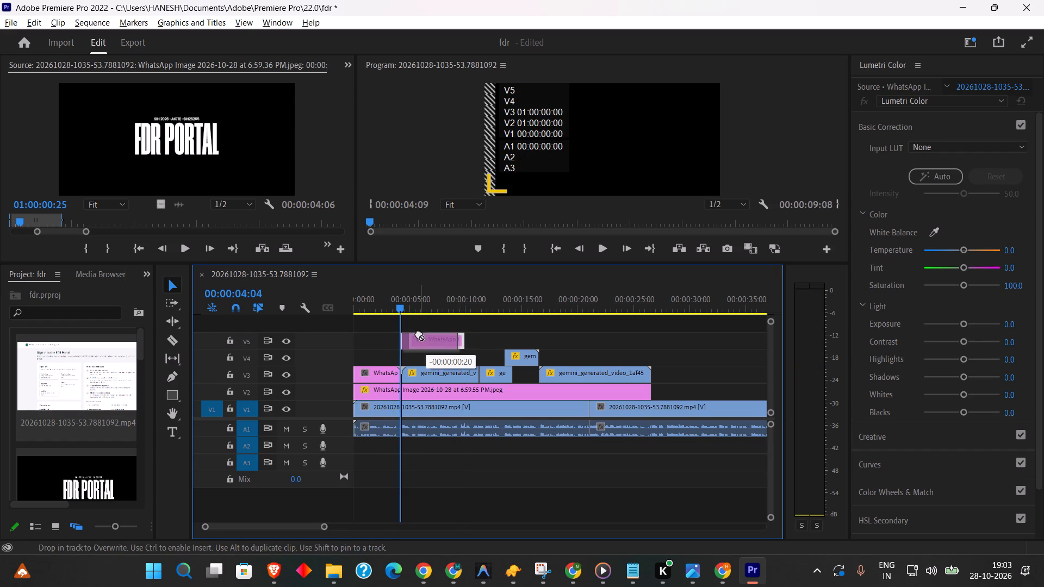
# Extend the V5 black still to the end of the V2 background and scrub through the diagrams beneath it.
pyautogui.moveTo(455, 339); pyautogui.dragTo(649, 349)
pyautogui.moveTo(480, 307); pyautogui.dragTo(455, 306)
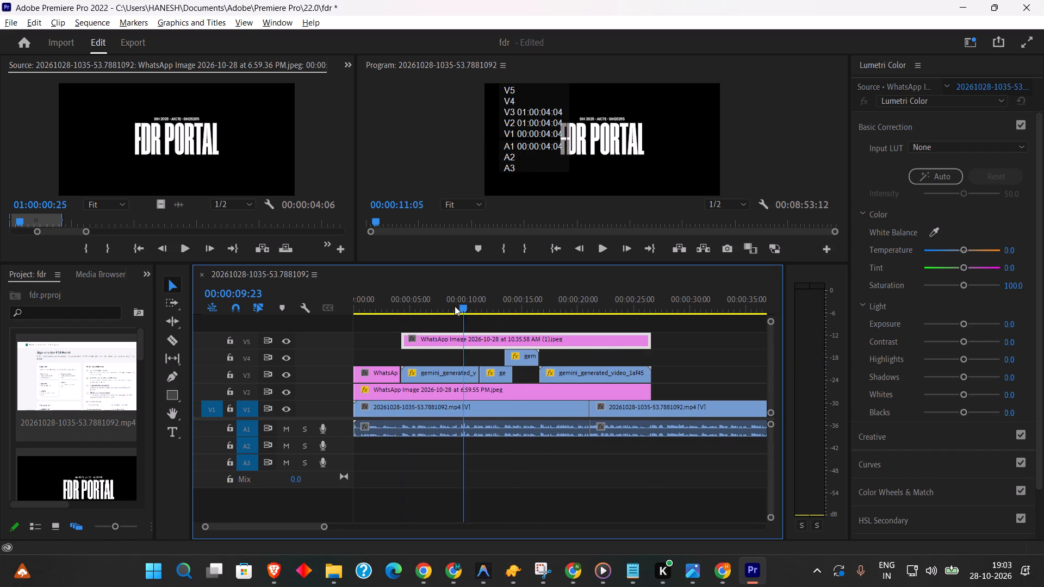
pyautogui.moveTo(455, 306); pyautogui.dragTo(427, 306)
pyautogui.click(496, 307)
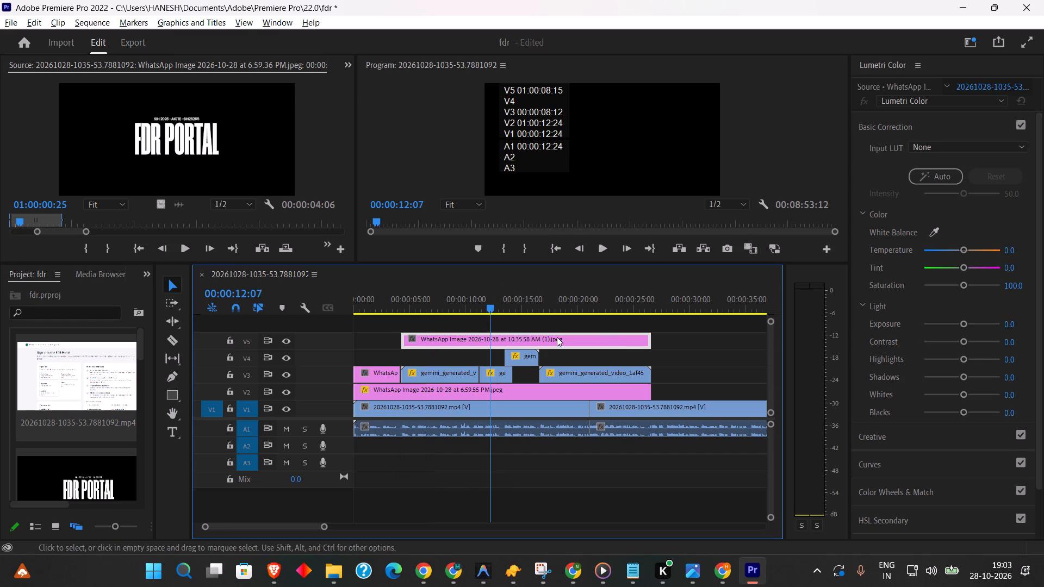
# Trim the V5 black still to a duration of 00:00:10:22, ending just past the second AICTE diagram piece.
pyautogui.moveTo(649, 334); pyautogui.dragTo(515, 334)
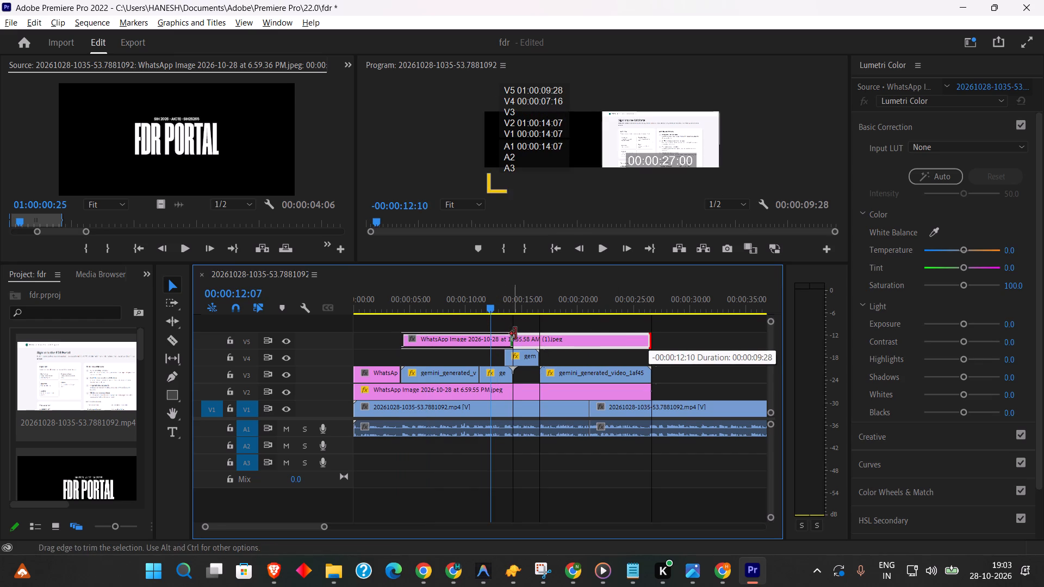
pyautogui.moveTo(515, 334); pyautogui.dragTo(519, 332)
pyautogui.moveTo(504, 304); pyautogui.dragTo(511, 302)
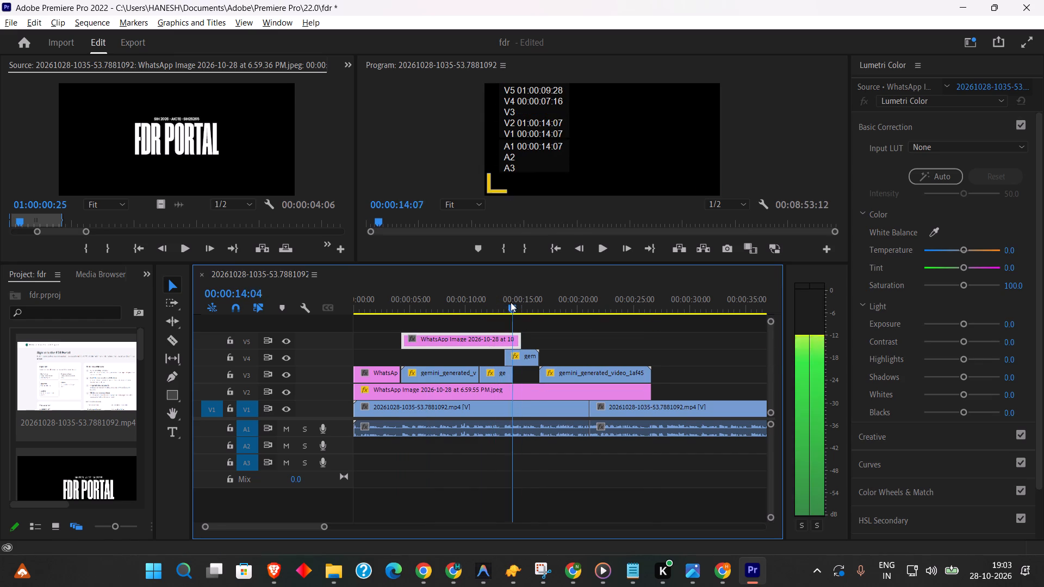
pyautogui.moveTo(511, 302); pyautogui.dragTo(508, 302)
# Scale the V5 black still down to a small square and place it over the sparkle watermark in the frame's lower-right corner.
pyautogui.click(445, 347)
pyautogui.doubleClick(451, 340)
pyautogui.click(641, 145)
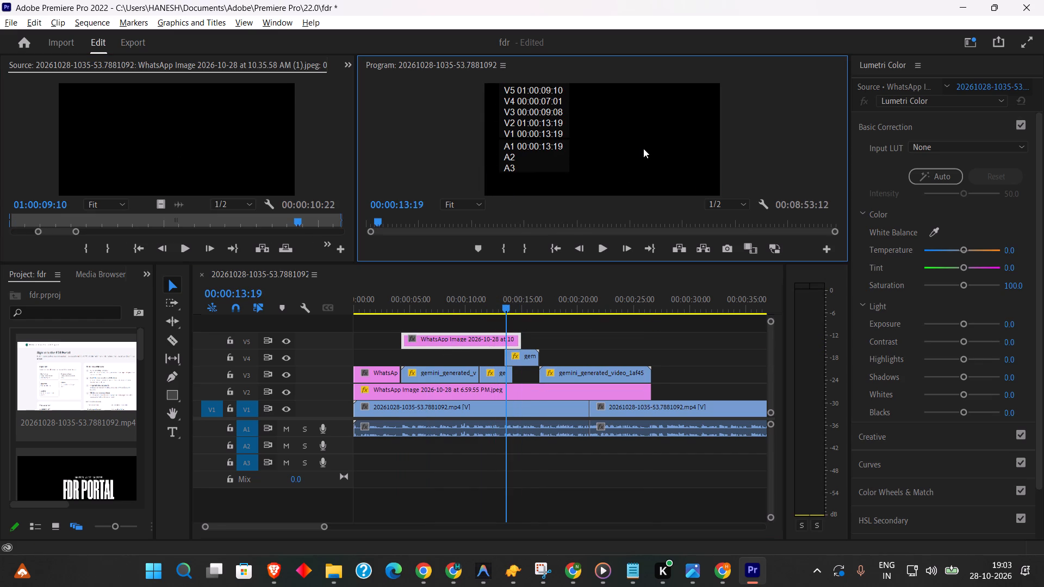
pyautogui.click(656, 161)
pyautogui.moveTo(656, 161); pyautogui.dragTo(613, 157)
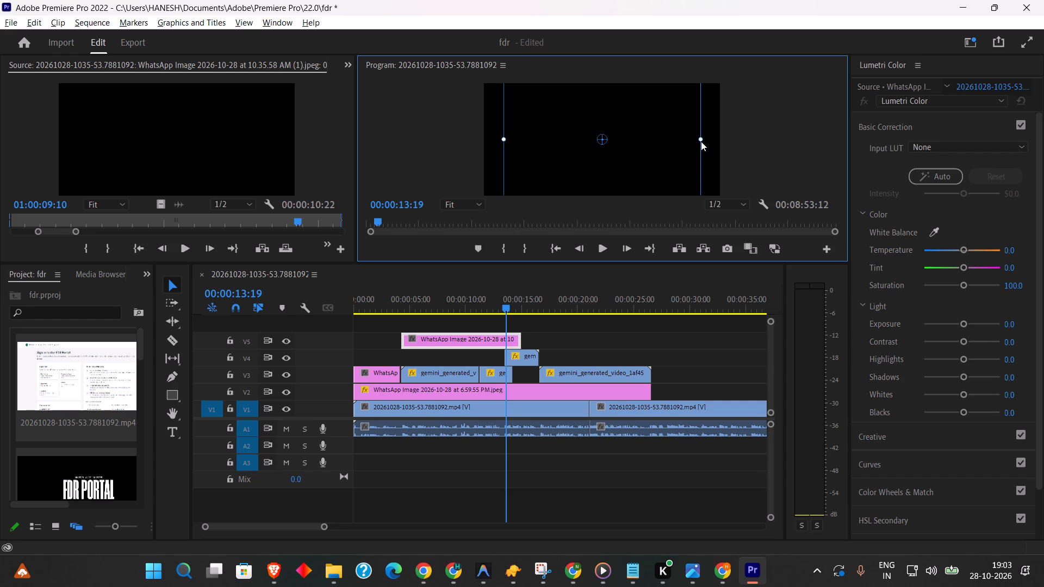
pyautogui.moveTo(701, 138); pyautogui.dragTo(621, 148)
pyautogui.moveTo(611, 142); pyautogui.dragTo(685, 178)
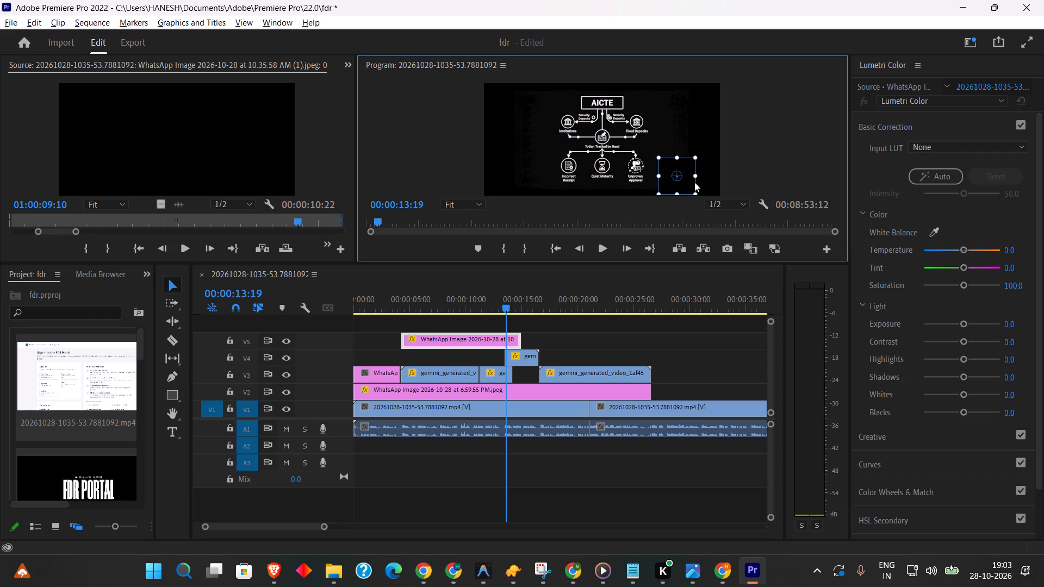
# Shrink the black V5 image patch to a small square and place it over the sparkle watermark beside Unproven Approval.
pyautogui.moveTo(681, 179); pyautogui.dragTo(682, 166)
pyautogui.moveTo(701, 184); pyautogui.dragTo(691, 170)
pyautogui.moveTo(682, 163); pyautogui.dragTo(673, 175)
pyautogui.moveTo(608, 263); pyautogui.dragTo(605, 338)
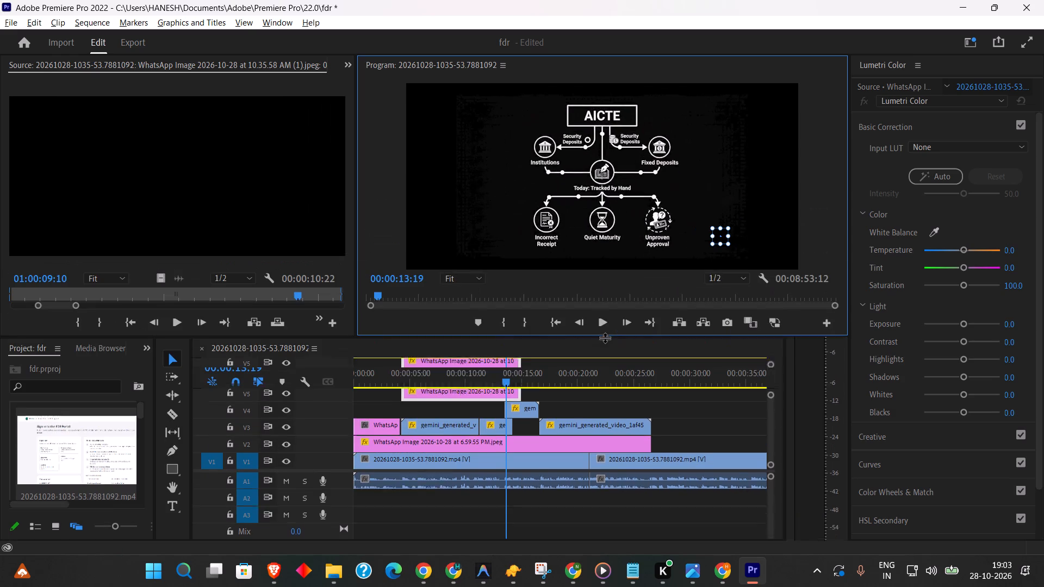
pyautogui.moveTo(605, 338); pyautogui.dragTo(604, 339)
pyautogui.click(753, 205)
pyautogui.click(719, 233)
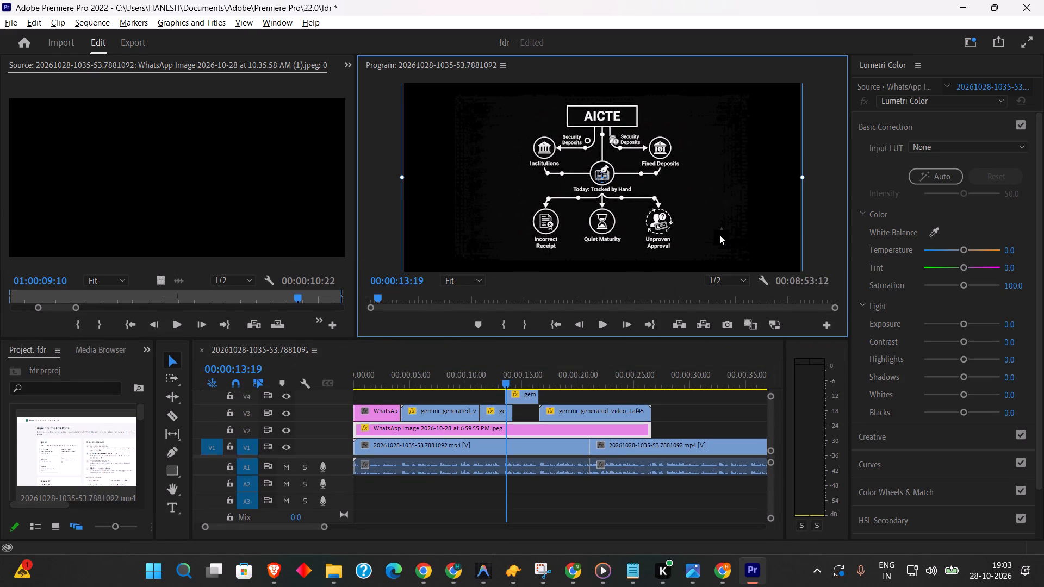
pyautogui.doubleClick(719, 235)
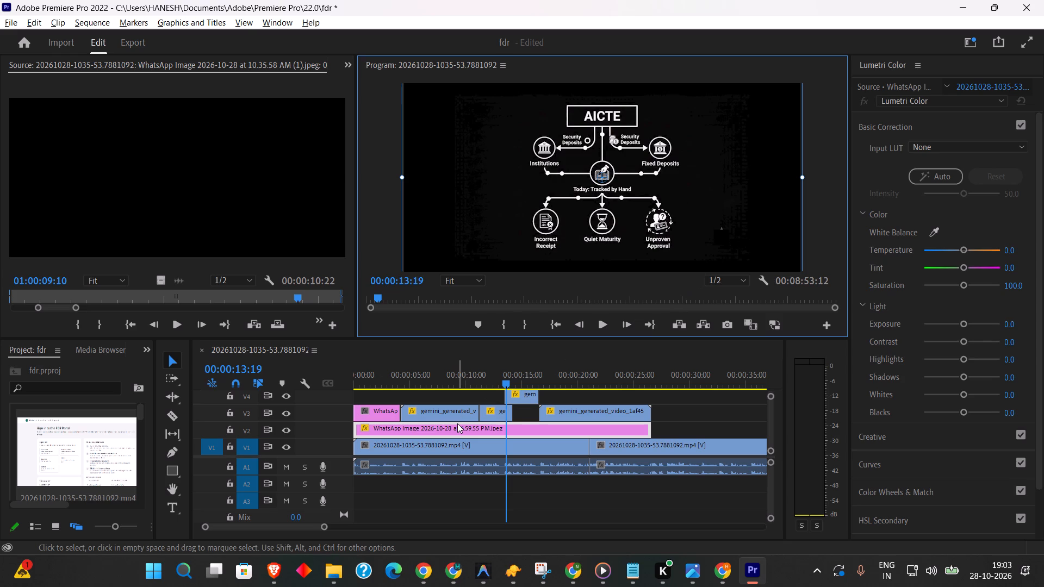
# Reselect the V5 patch image and readjust its height and position over the watermark in the AICTE frame.
pyautogui.click(457, 423)
pyautogui.scroll(3, 447, 406)
pyautogui.scroll(2, 518, 394)
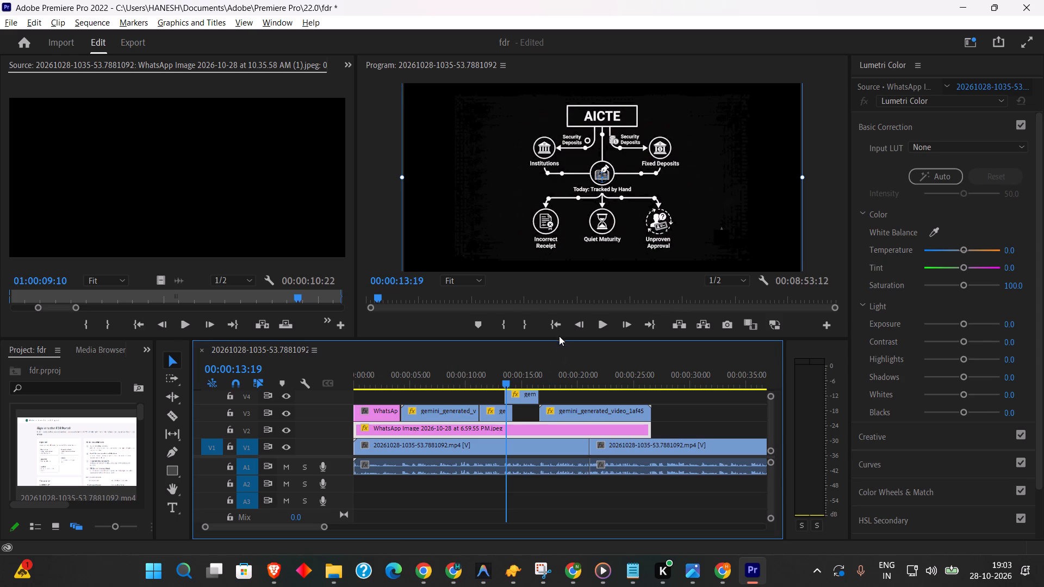
pyautogui.click(559, 340)
pyautogui.moveTo(559, 340); pyautogui.dragTo(567, 310)
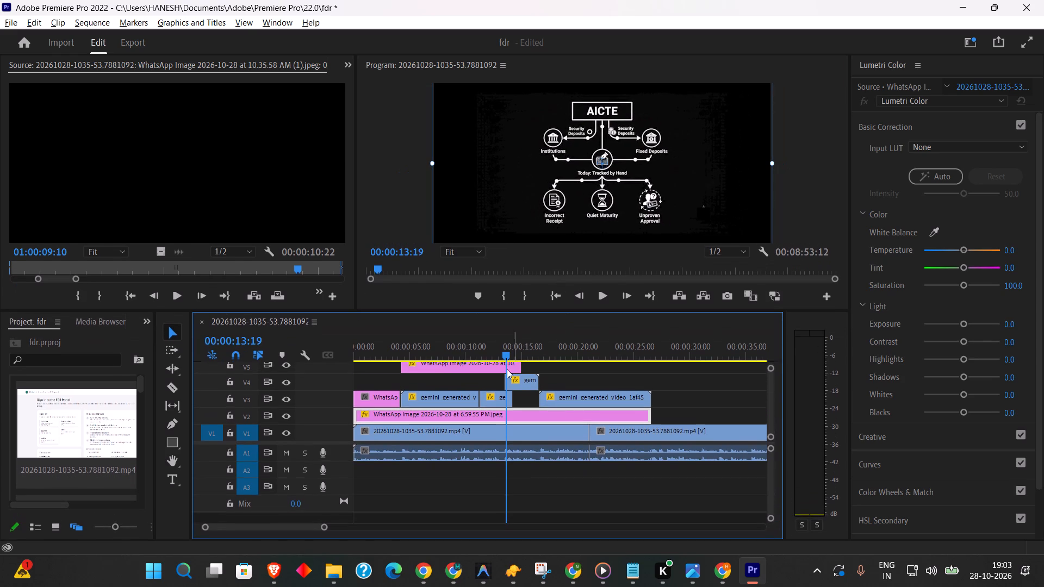
pyautogui.click(501, 365)
pyautogui.doubleClick(704, 214)
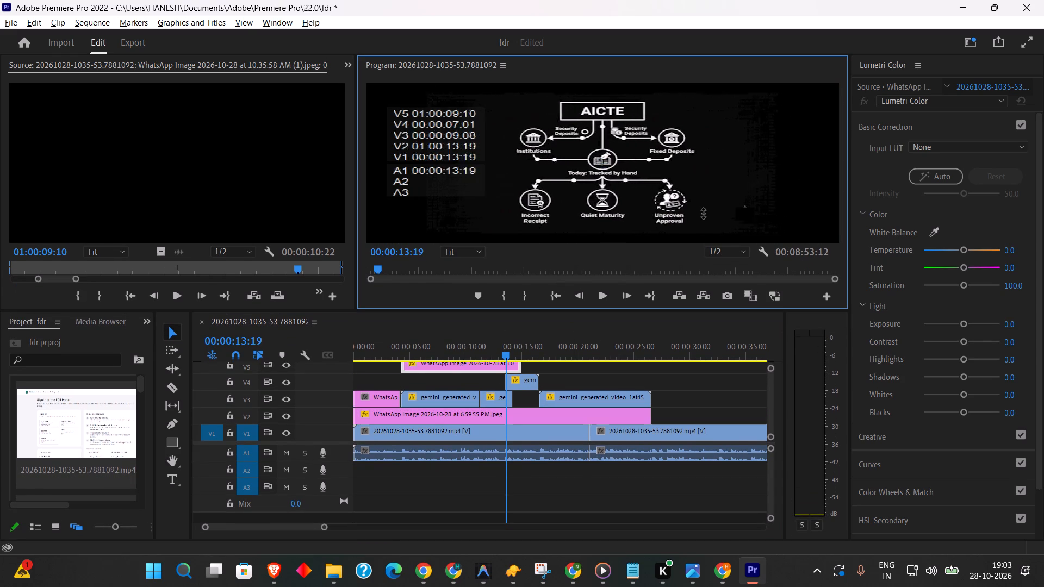
pyautogui.moveTo(705, 216); pyautogui.dragTo(704, 211)
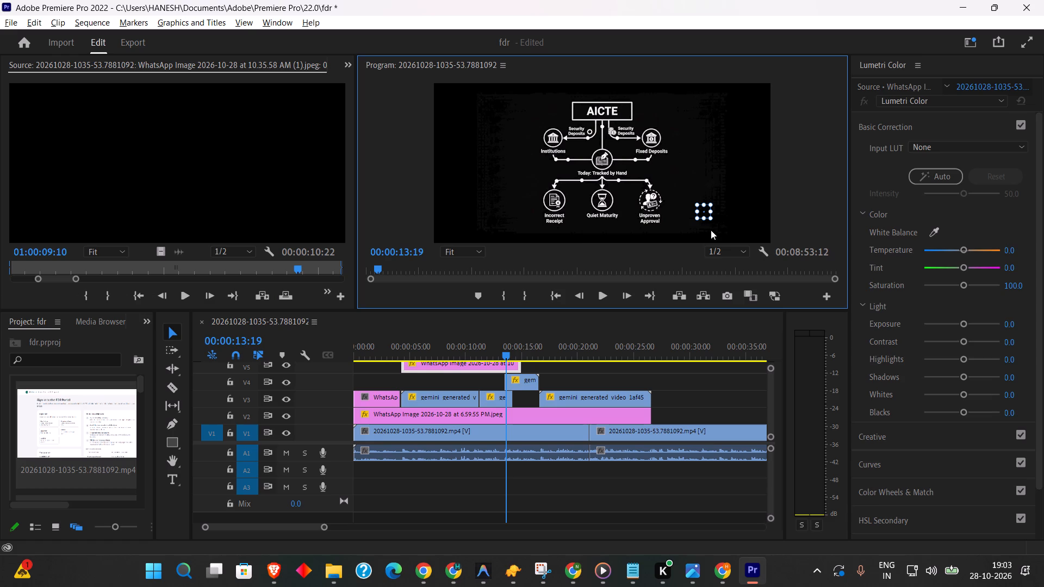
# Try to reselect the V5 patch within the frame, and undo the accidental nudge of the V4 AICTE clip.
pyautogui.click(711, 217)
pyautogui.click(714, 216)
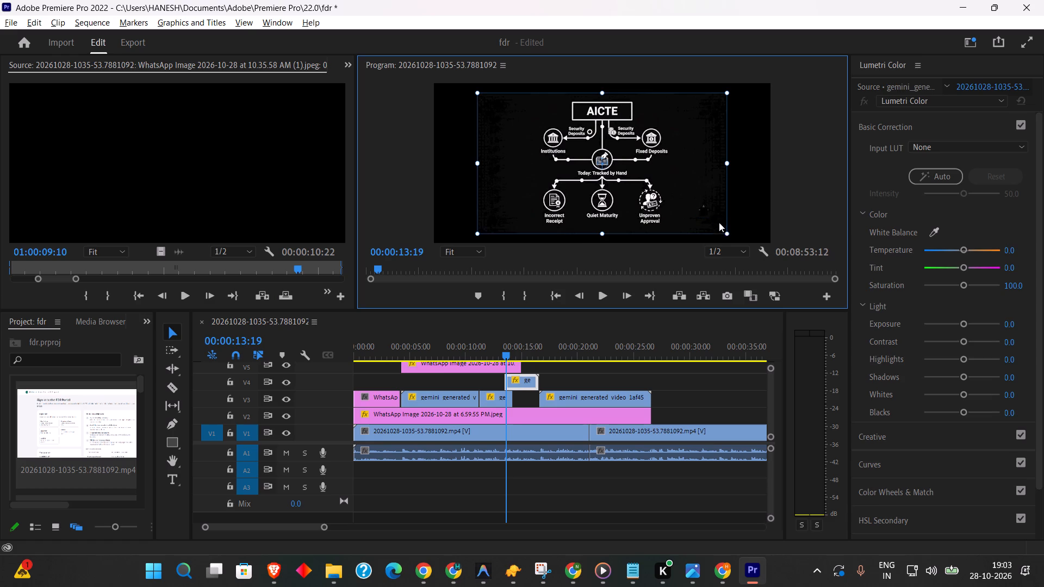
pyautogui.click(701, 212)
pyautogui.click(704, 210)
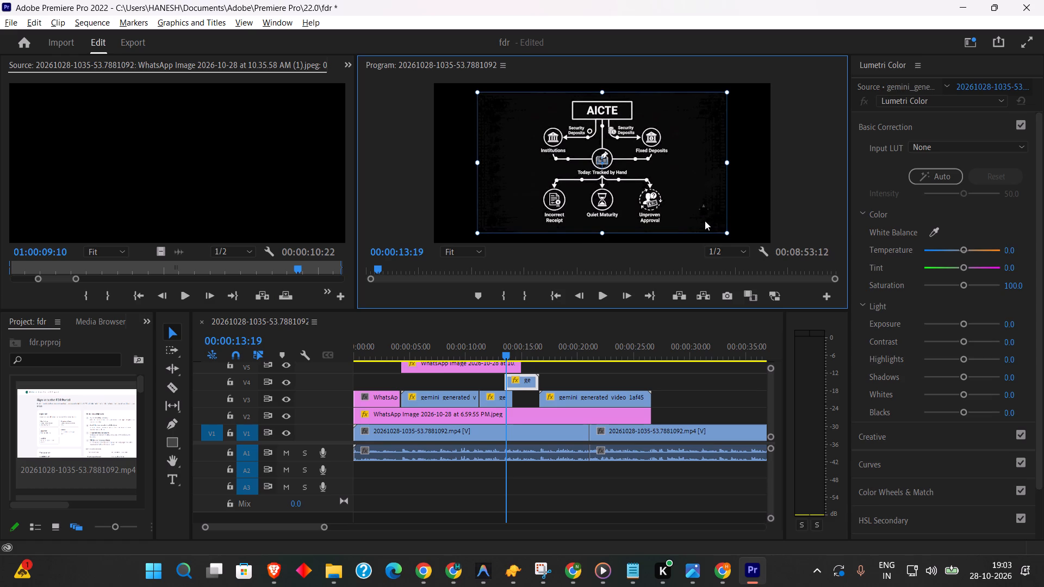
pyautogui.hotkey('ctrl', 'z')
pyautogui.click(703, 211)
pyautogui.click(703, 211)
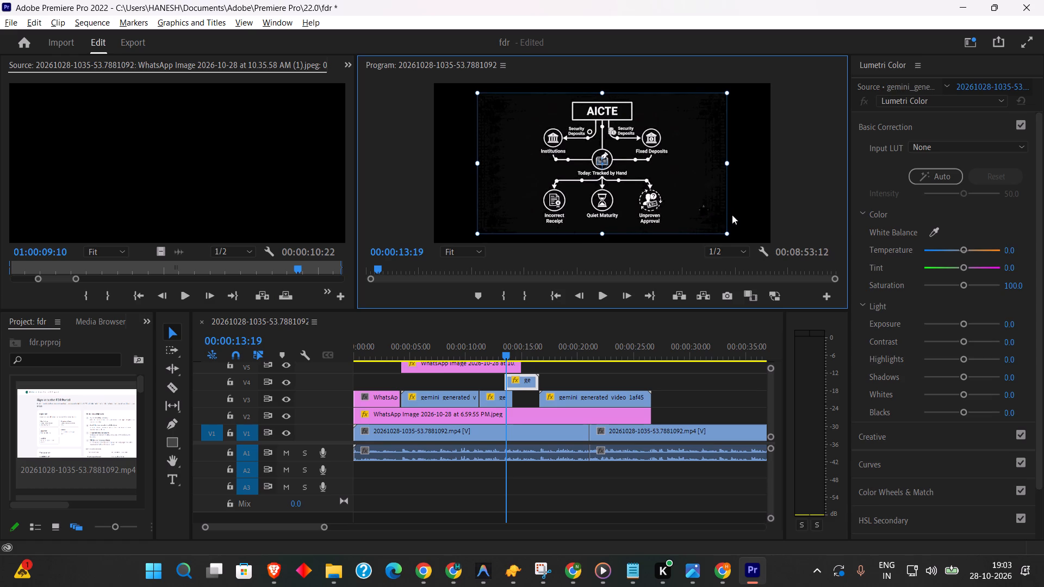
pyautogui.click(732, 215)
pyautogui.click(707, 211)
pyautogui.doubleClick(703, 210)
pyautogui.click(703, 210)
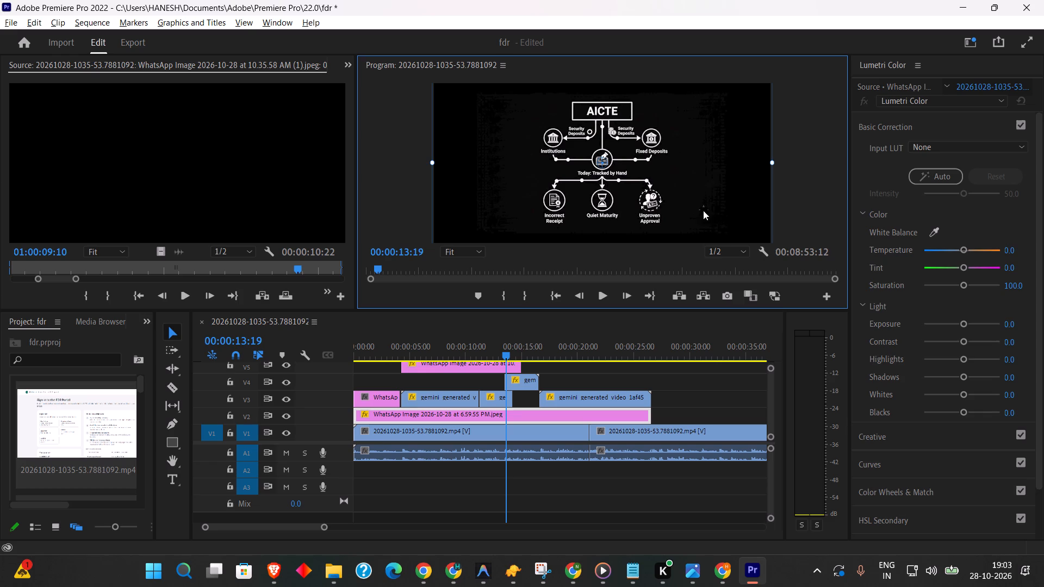
# Select the V5 patch image and shrink it further into a tiny square centred on the sparkle watermark.
pyautogui.click(494, 367)
pyautogui.click(706, 209)
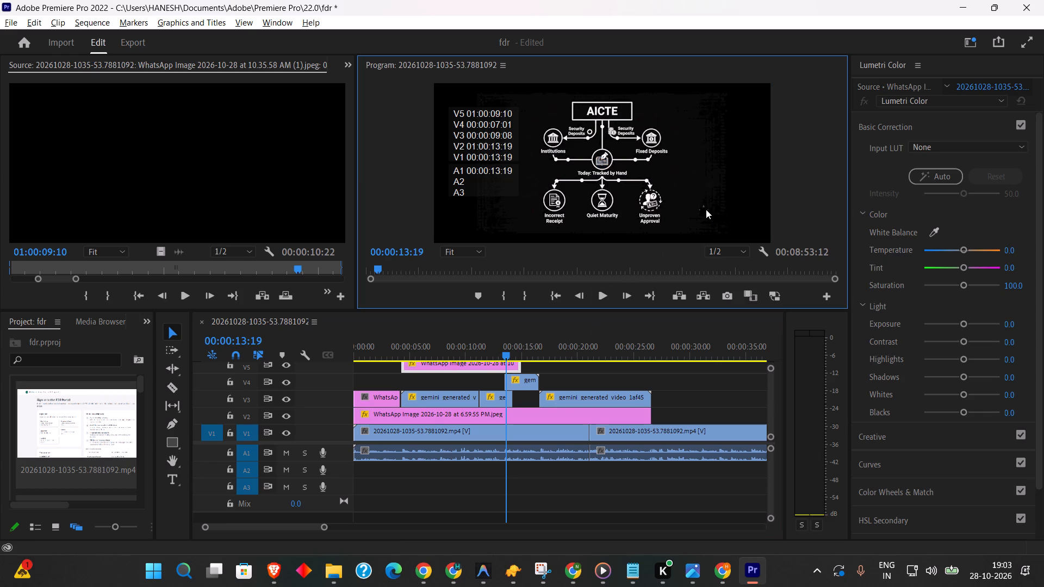
pyautogui.doubleClick(702, 212)
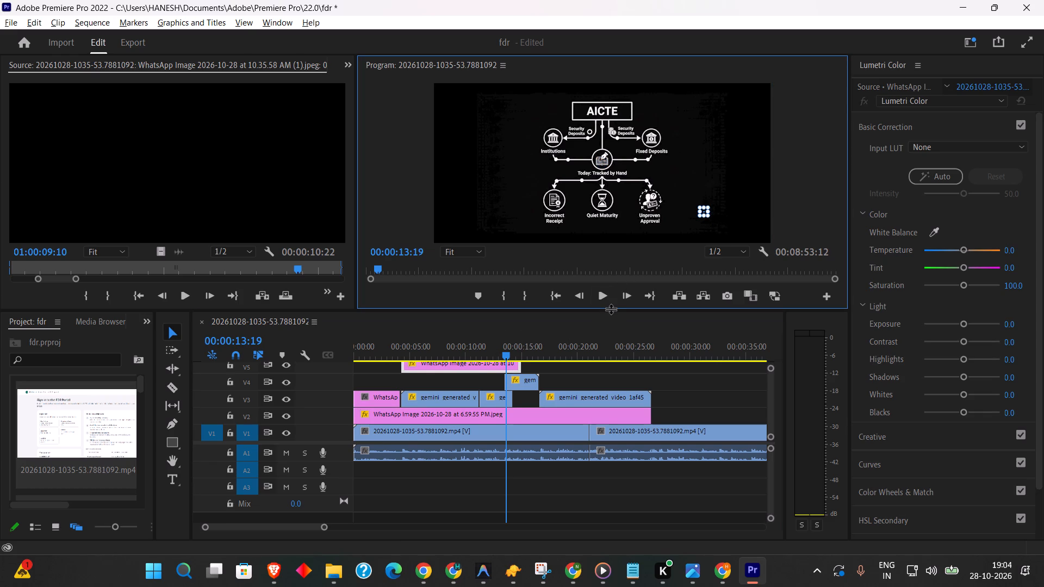
pyautogui.moveTo(611, 309); pyautogui.dragTo(613, 330)
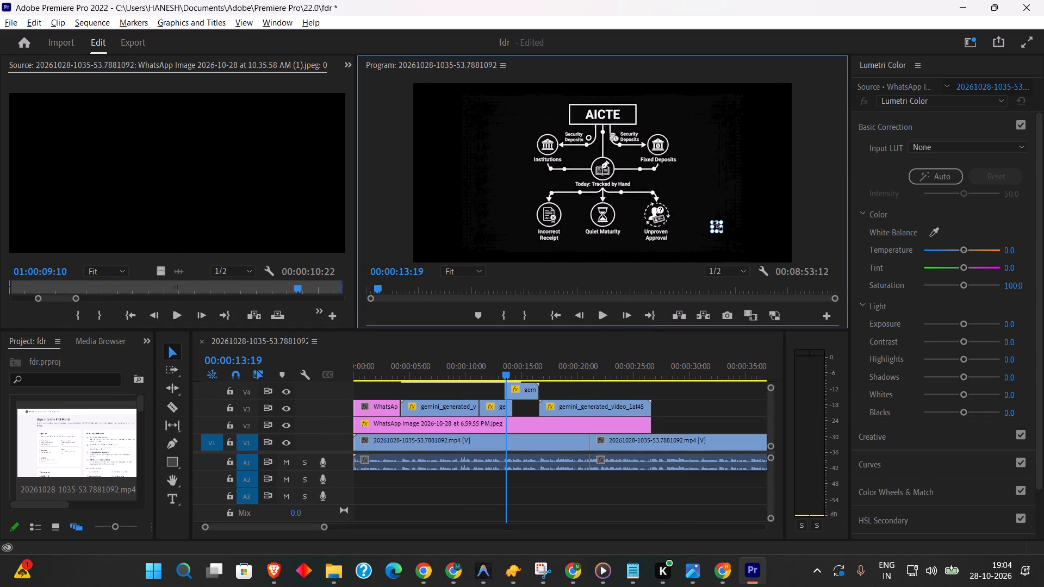
pyautogui.click(718, 226)
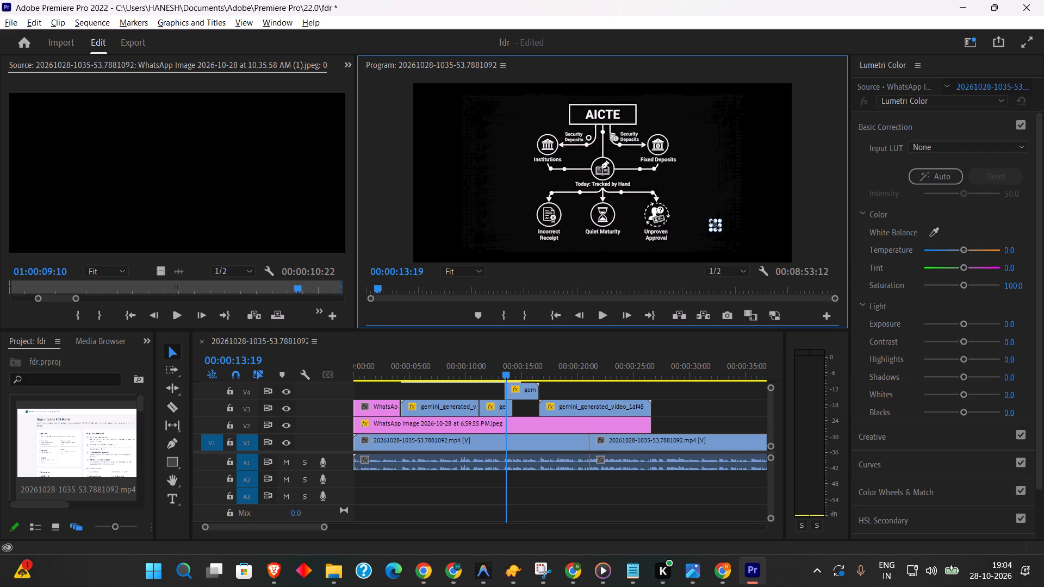
pyautogui.click(754, 238)
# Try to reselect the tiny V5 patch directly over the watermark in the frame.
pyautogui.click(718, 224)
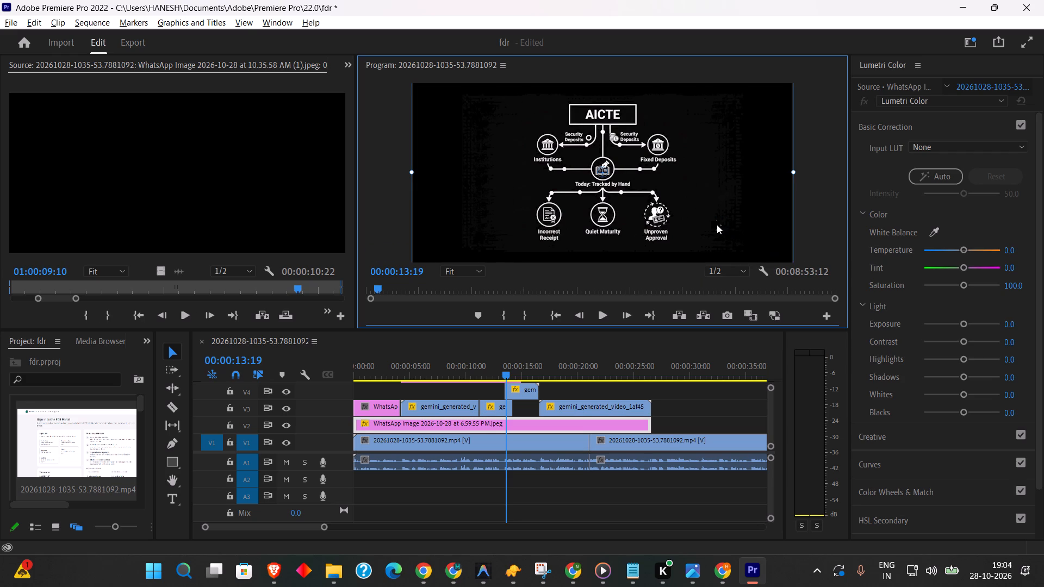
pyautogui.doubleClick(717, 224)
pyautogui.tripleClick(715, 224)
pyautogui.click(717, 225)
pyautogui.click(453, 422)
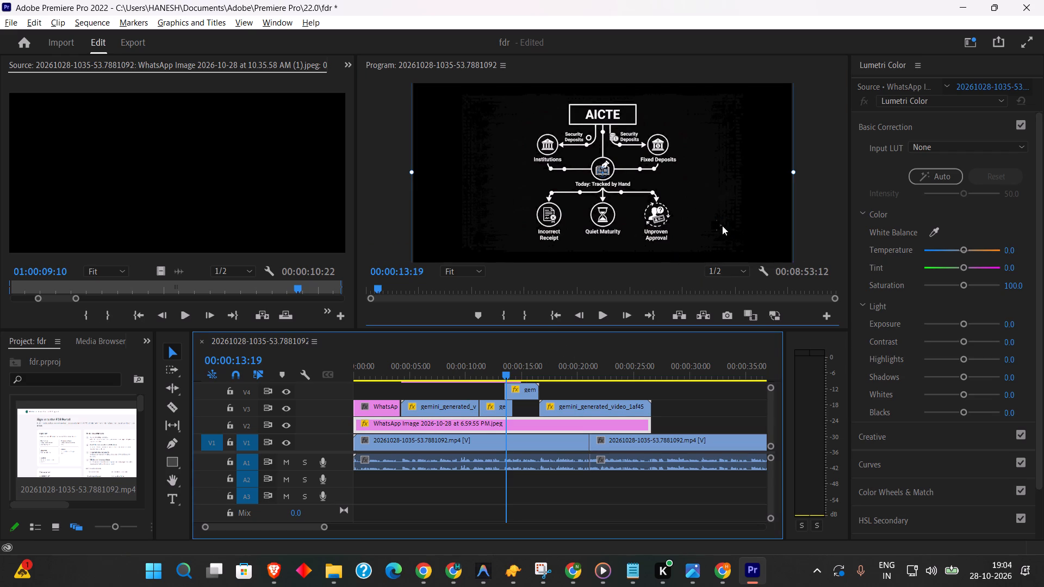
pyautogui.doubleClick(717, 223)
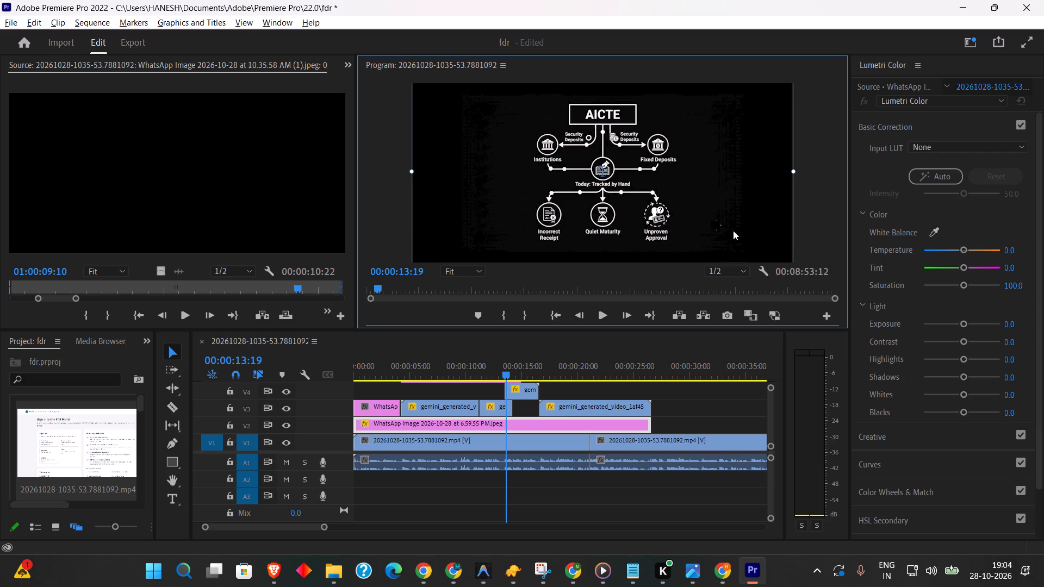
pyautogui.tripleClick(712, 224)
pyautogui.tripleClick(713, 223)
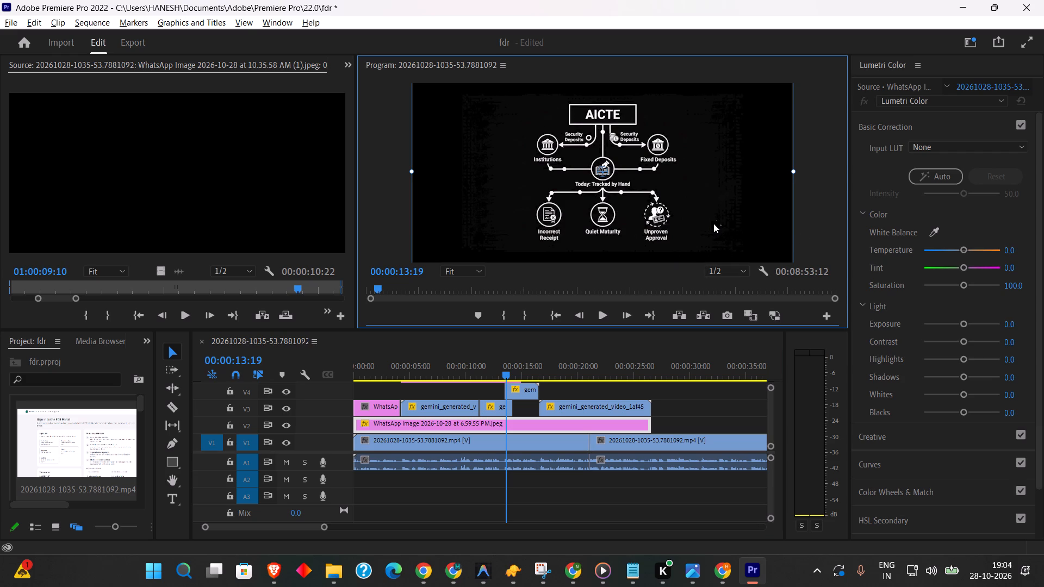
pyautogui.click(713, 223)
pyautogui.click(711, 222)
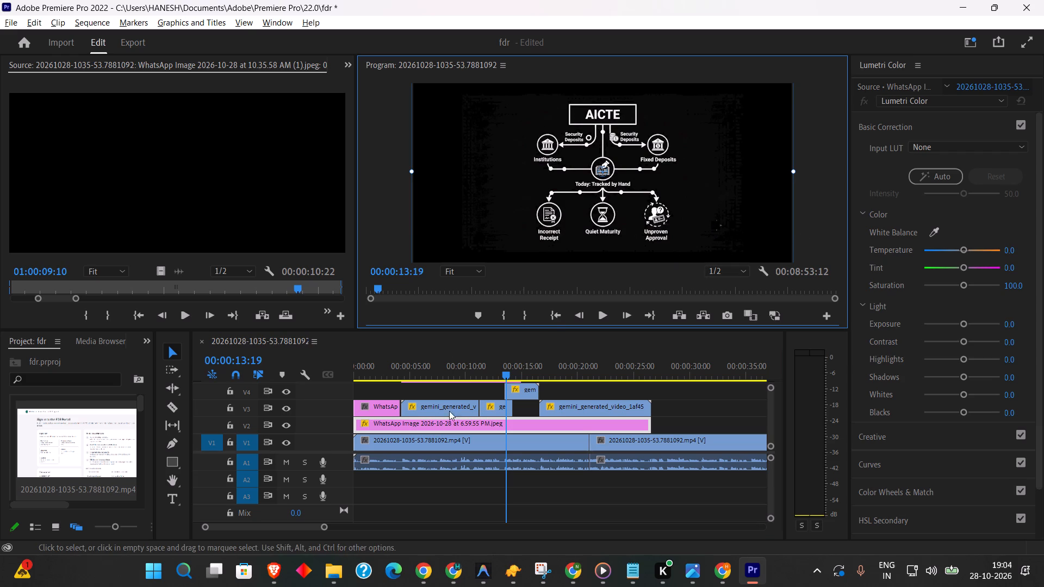
# Reselect the V5 patch image on its track and nudge it to cover the sparkle watermark.
pyautogui.scroll(2, 463, 405)
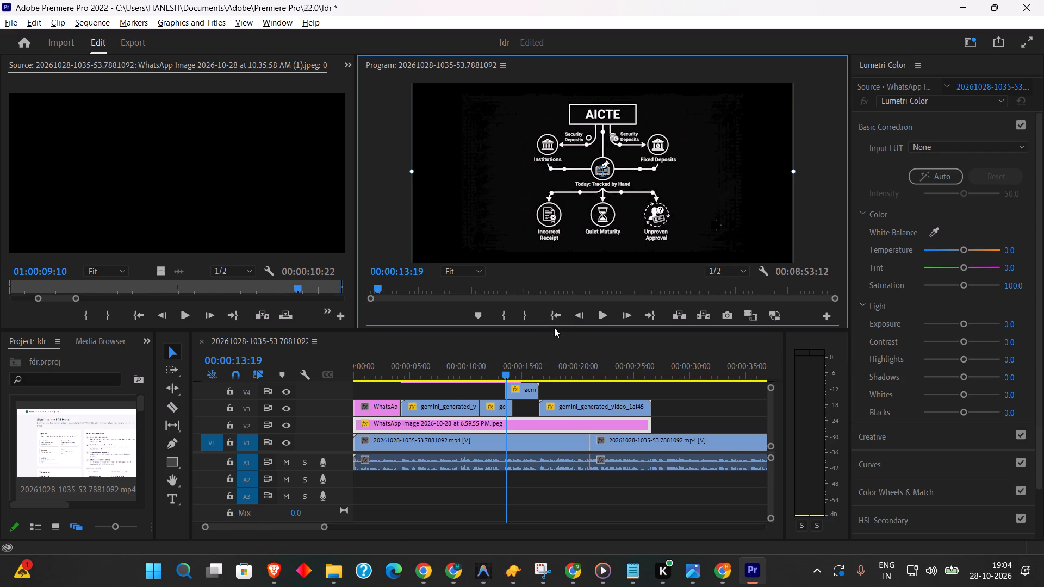
pyautogui.moveTo(554, 329); pyautogui.dragTo(555, 311)
pyautogui.click(467, 368)
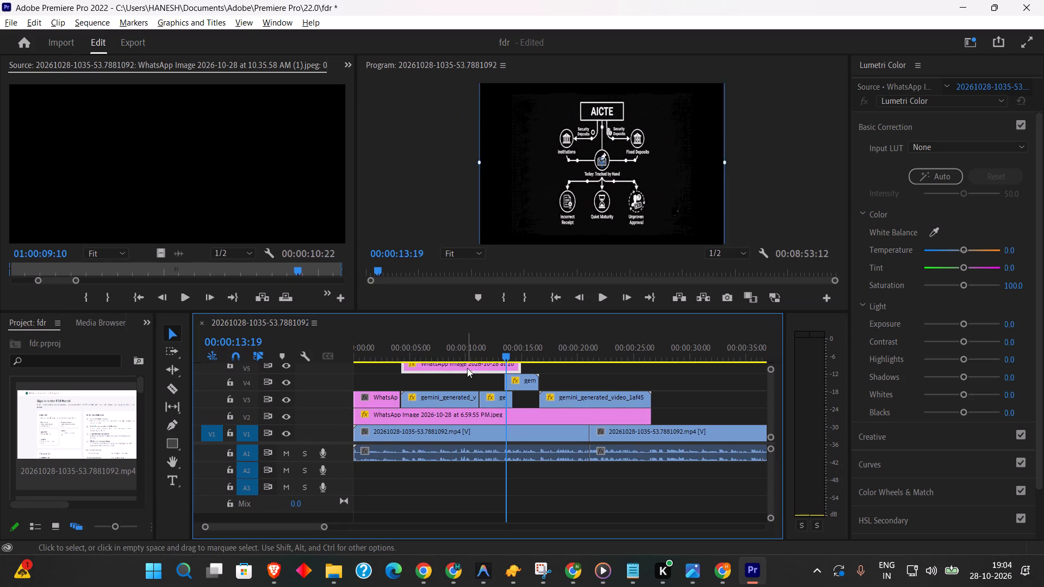
pyautogui.click(706, 209)
pyautogui.doubleClick(704, 213)
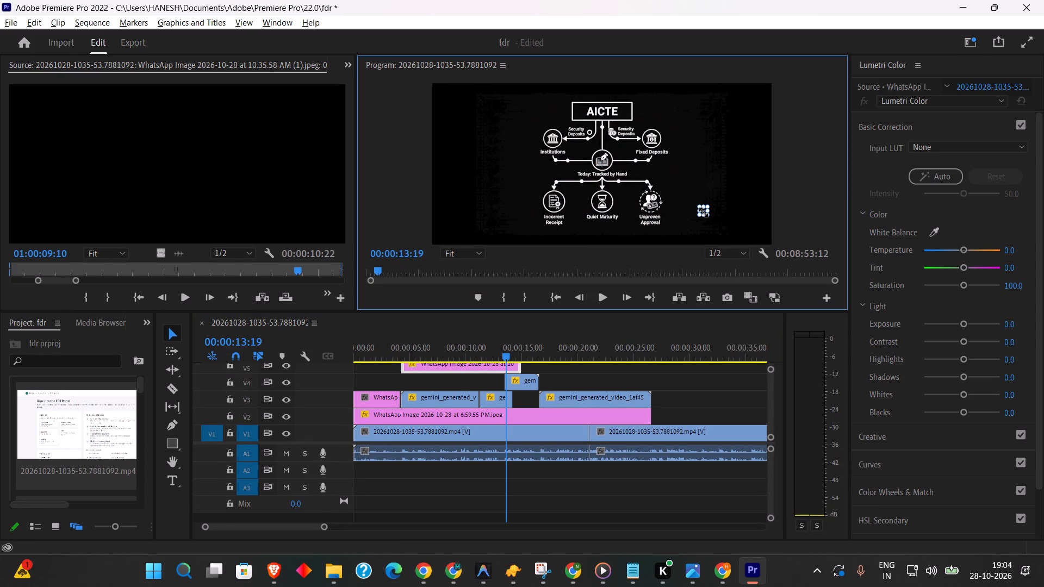
pyautogui.click(707, 215)
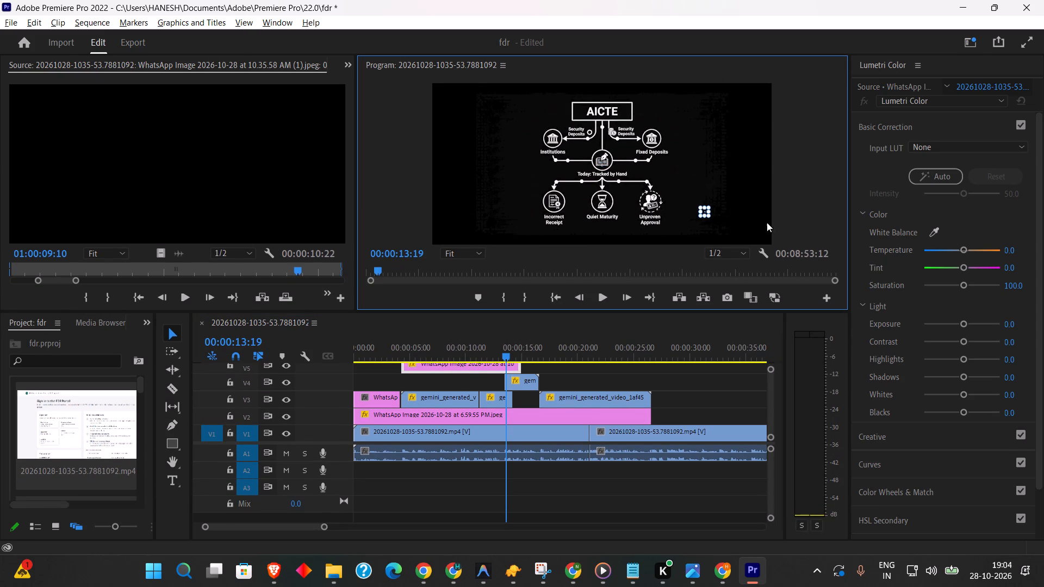
pyautogui.click(767, 222)
pyautogui.tripleClick(702, 213)
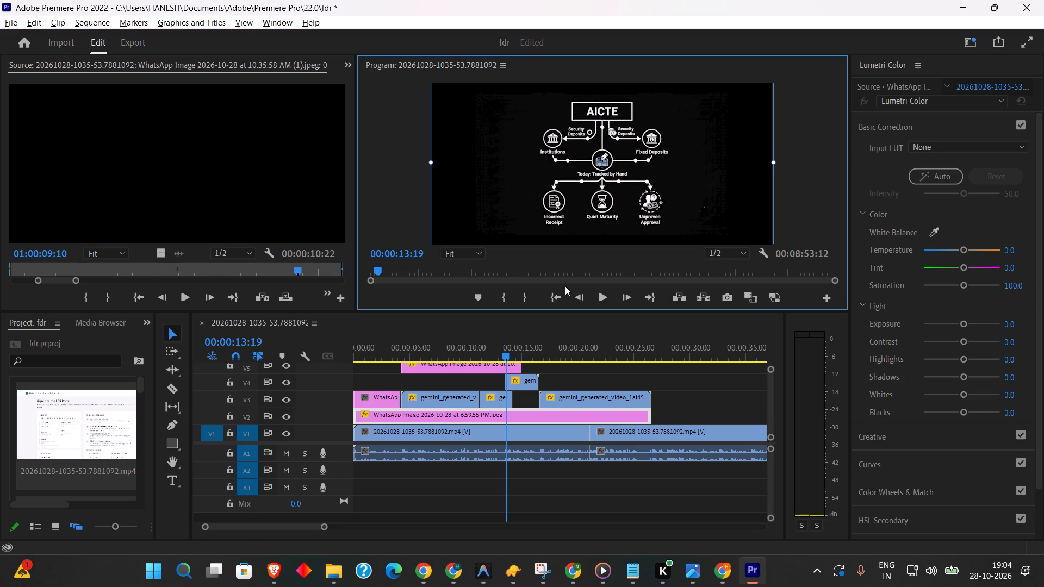
# Fine-tune the V5 patch's size and position so it just covers the sparkle watermark in the AICTE frame.
pyautogui.click(439, 369)
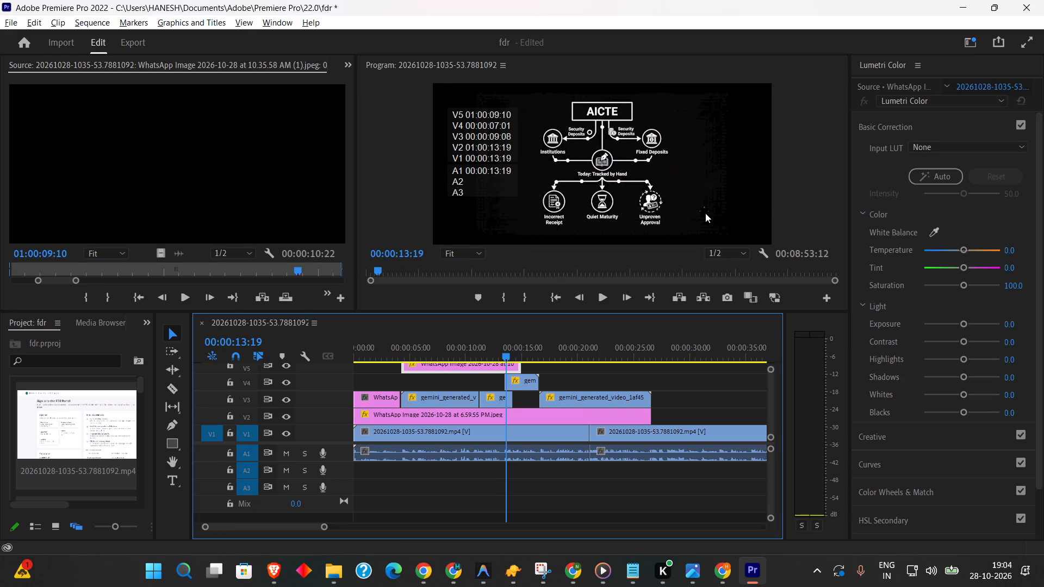
pyautogui.doubleClick(705, 213)
pyautogui.click(705, 213)
pyautogui.click(701, 210)
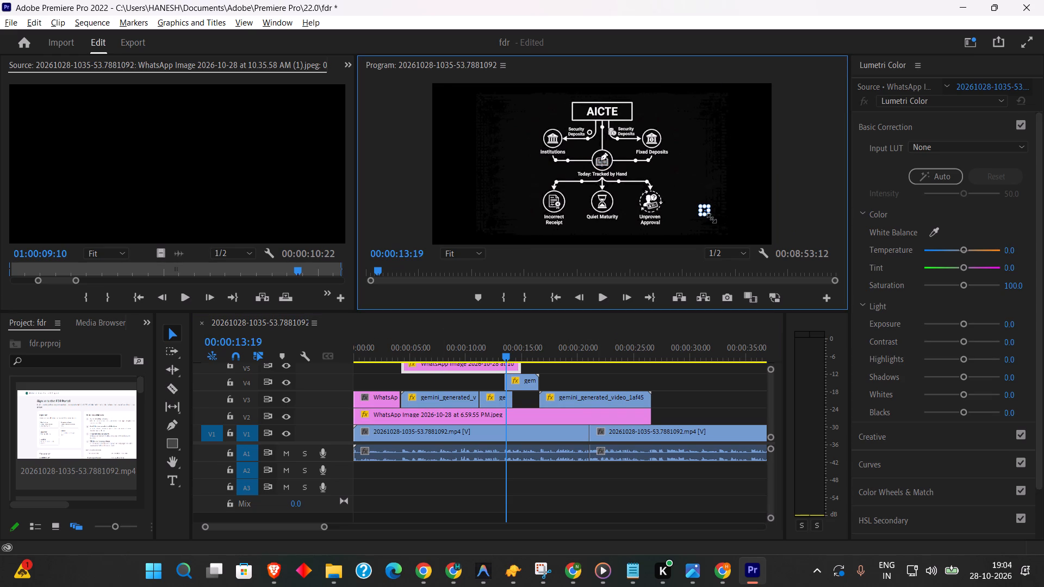
pyautogui.click(711, 217)
pyautogui.click(784, 228)
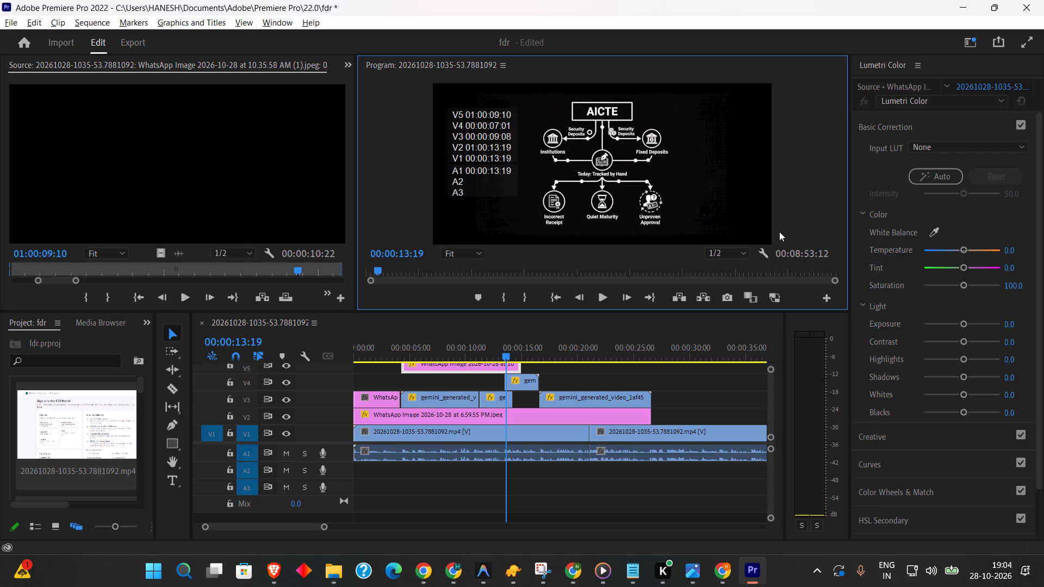
pyautogui.doubleClick(703, 211)
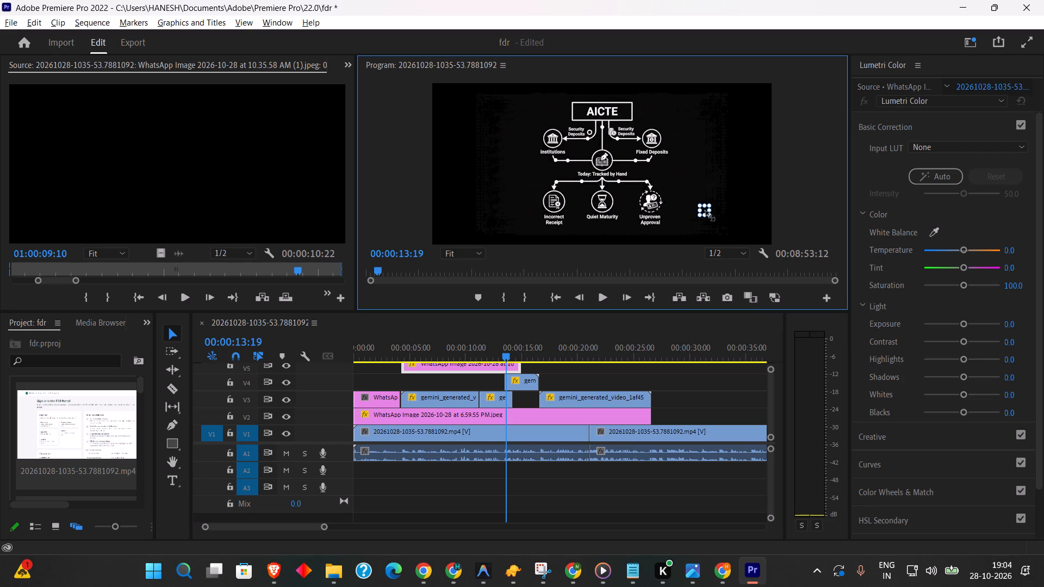
pyautogui.click(710, 216)
pyautogui.click(805, 213)
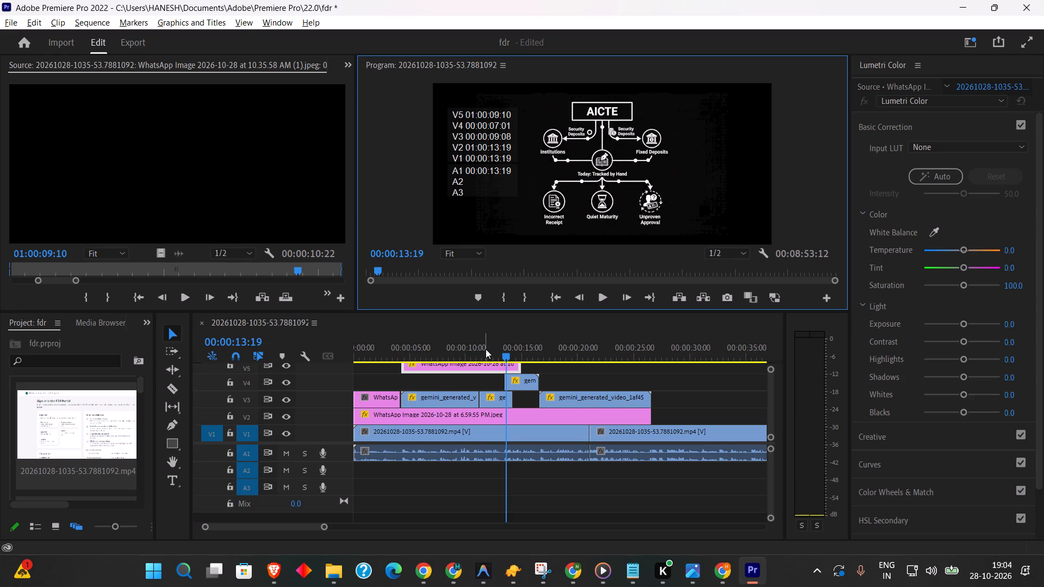
# Play back the patched AICTE overlay from its start into the Portal diagram clip.
pyautogui.moveTo(485, 349); pyautogui.dragTo(393, 338)
pyautogui.press('space')
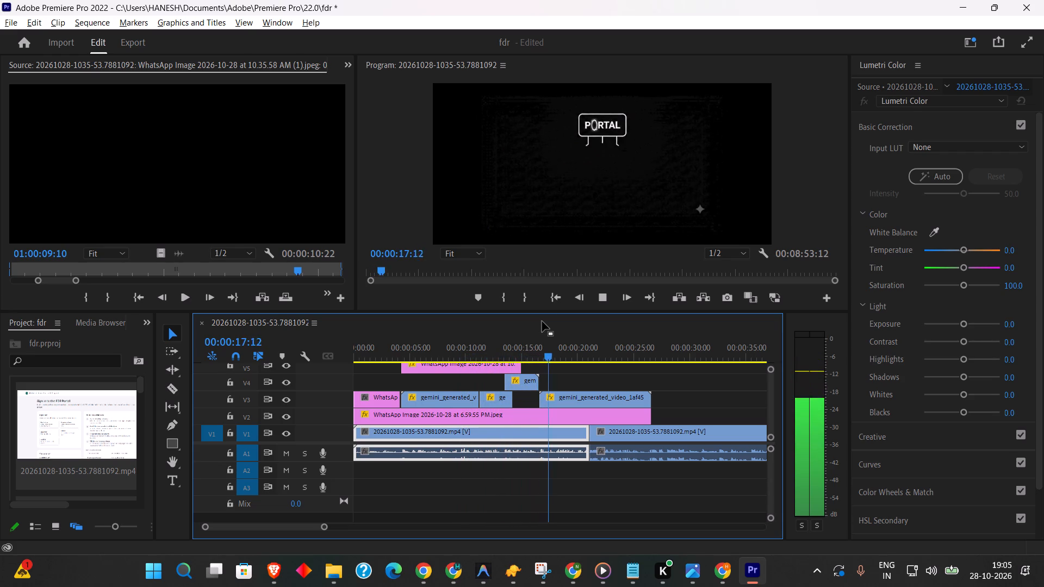
pyautogui.press('space')
# Extend the end of the V5 patch image to the end of the V4 clip, for a duration of 00:00:12:08.
pyautogui.moveTo(521, 366); pyautogui.dragTo(521, 370)
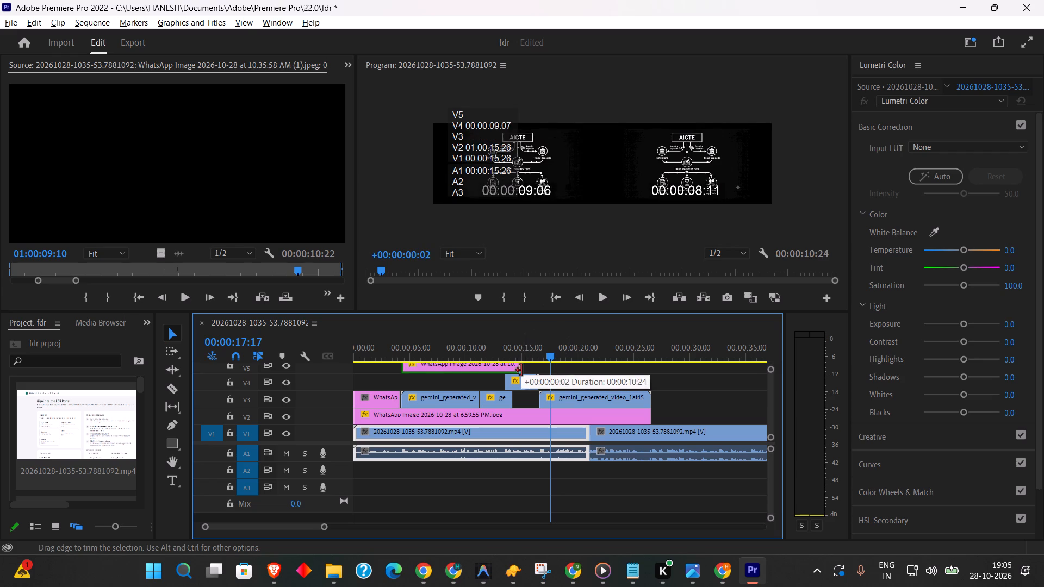
pyautogui.moveTo(521, 370); pyautogui.dragTo(537, 374)
# Play back the sequence from about 00:00:14 past the extended V5 patch into the second Portal diagram clip.
pyautogui.click(514, 354)
pyautogui.press('space')
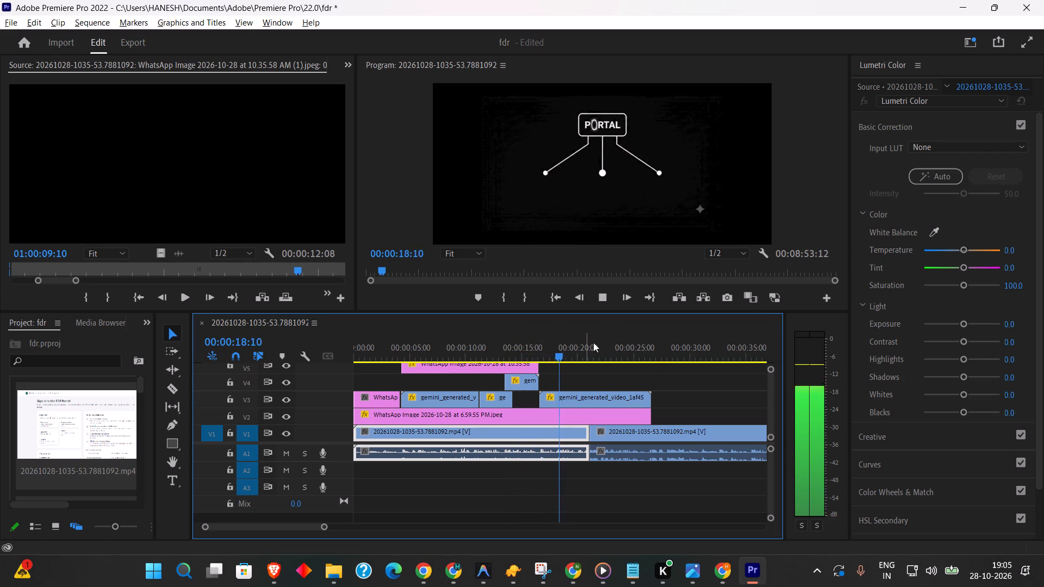
pyautogui.click(595, 298)
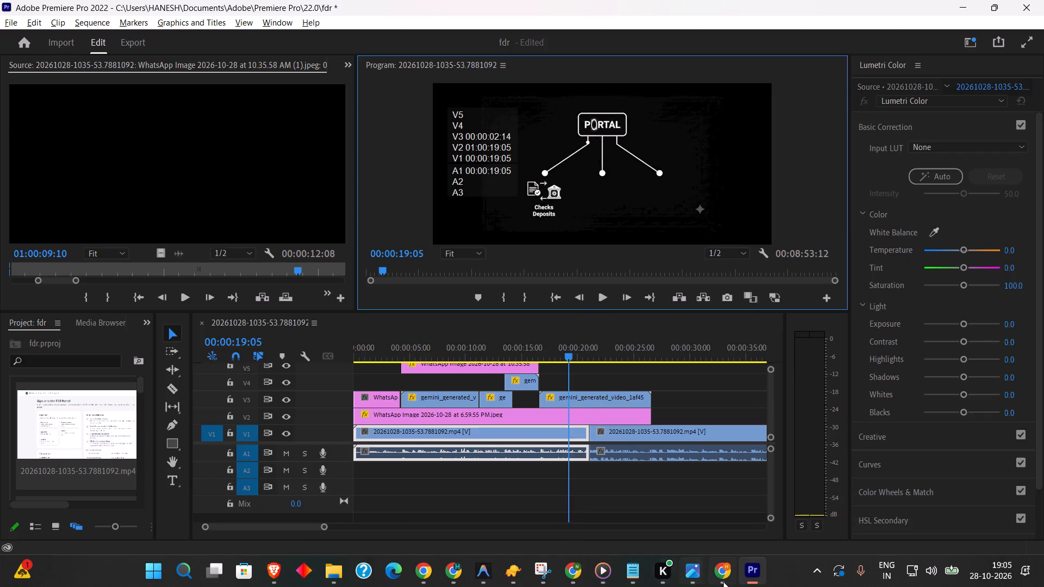
# Switch to Chrome, search the web for "how to use screen filter in premier pro" and read the Screen blend mode instructions.
pyautogui.click(724, 582)
pyautogui.click(820, 11)
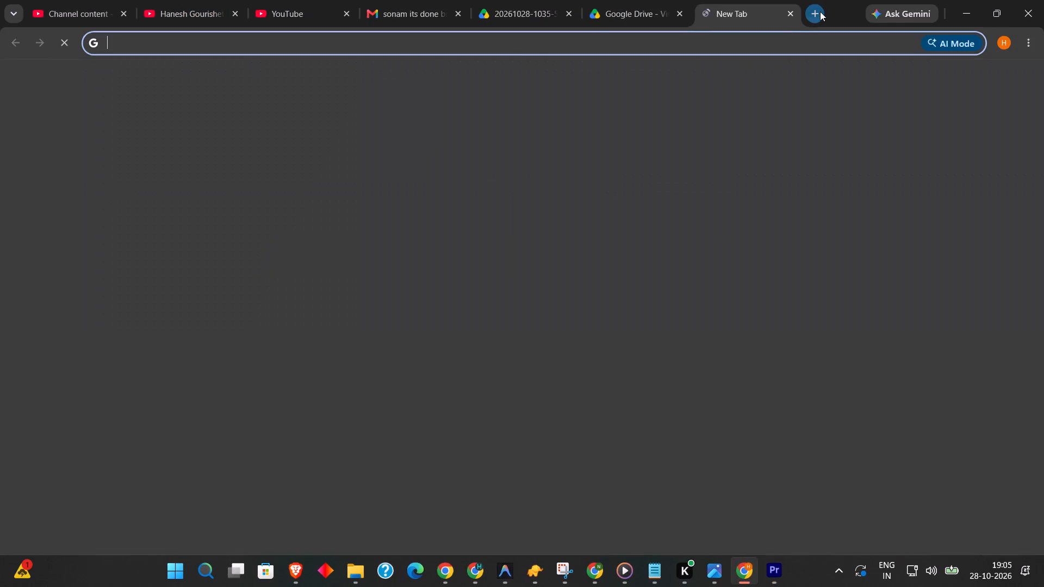
pyautogui.write('how to cu')
pyautogui.press('BackSpace')
pyautogui.press('BackSpace')
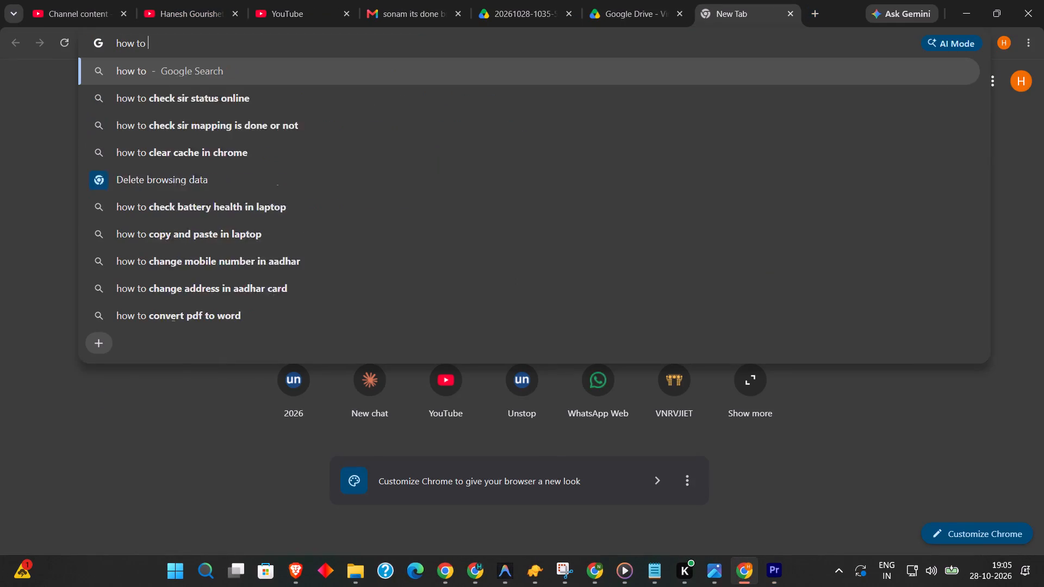
pyautogui.write('use screen')
pyautogui.press('space')
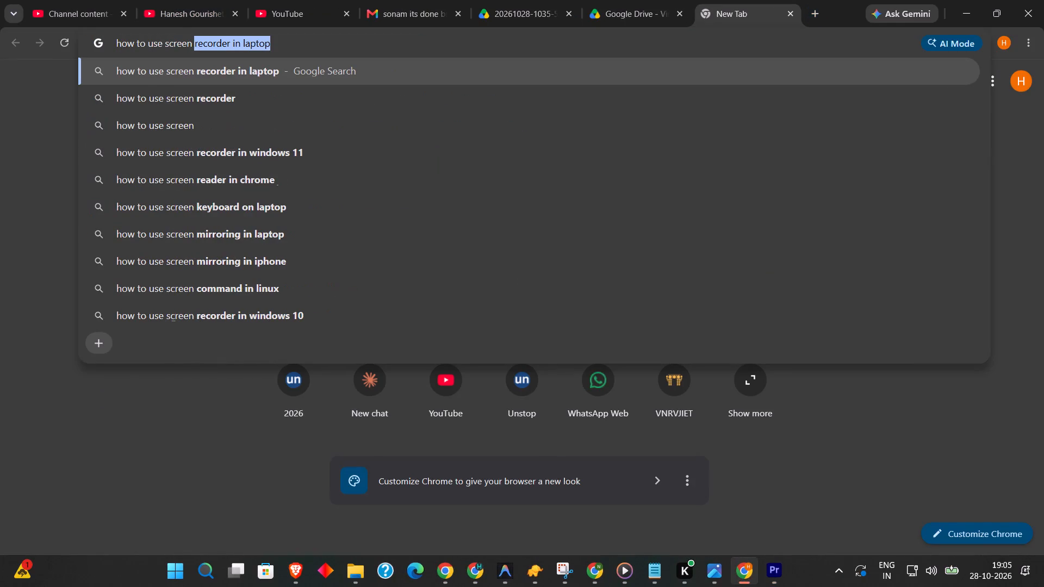
pyautogui.write('filter in premier pr')
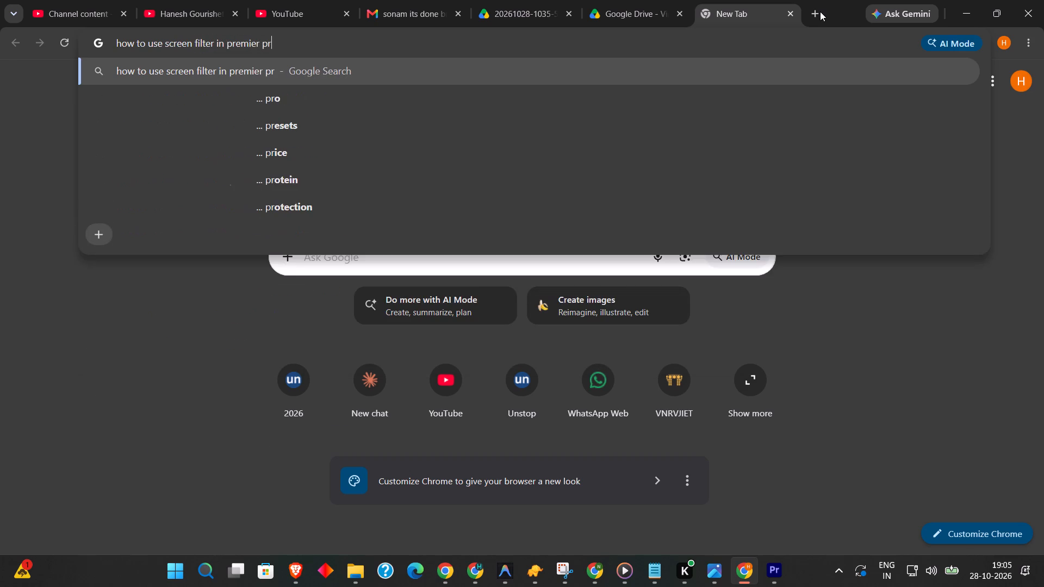
pyautogui.press('o')
pyautogui.press('Return')
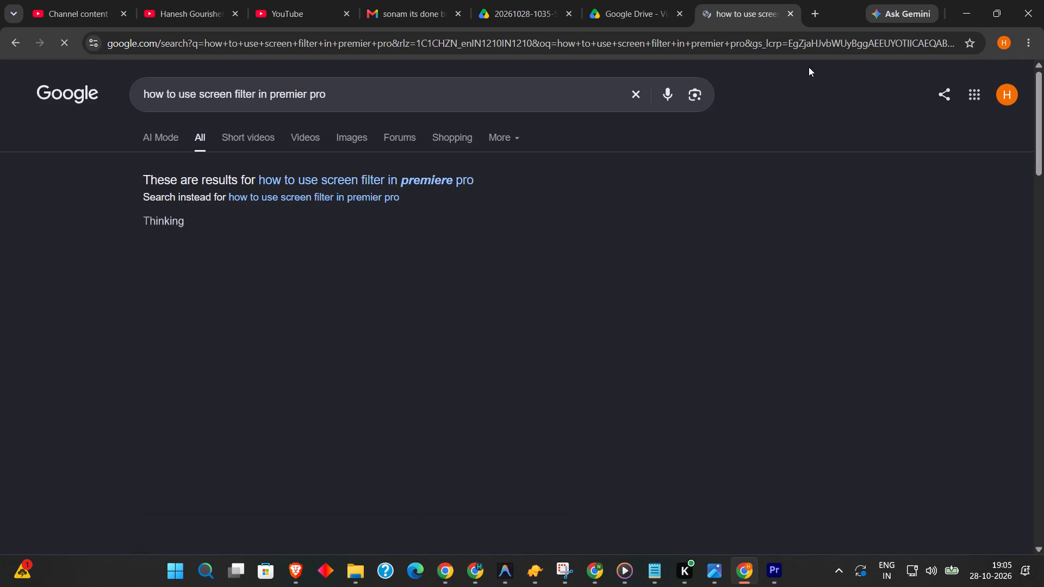
pyautogui.scroll(-1, 486, 356)
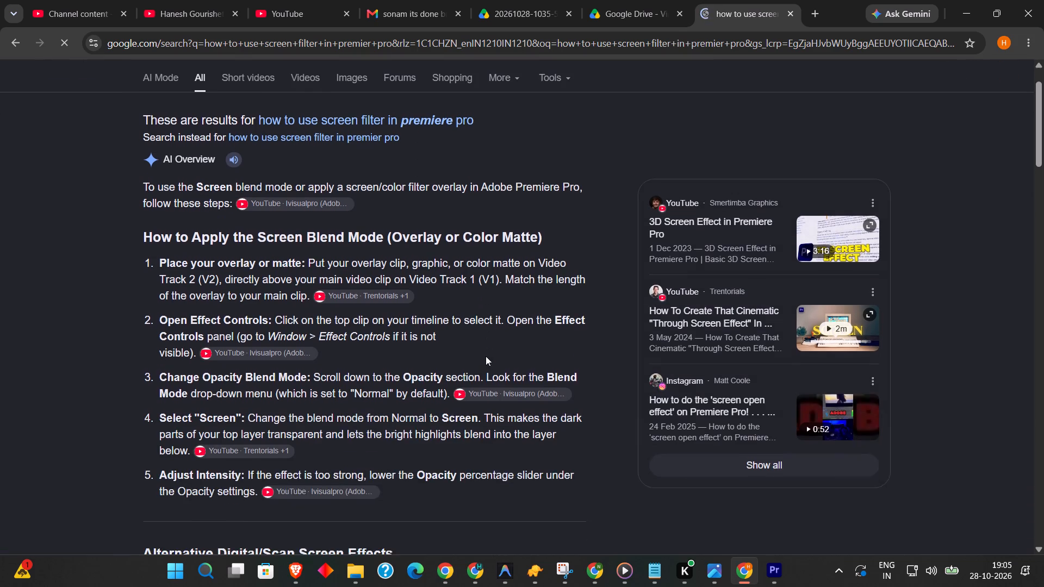
pyautogui.scroll(-2, 405, 366)
pyautogui.scroll(1, 405, 366)
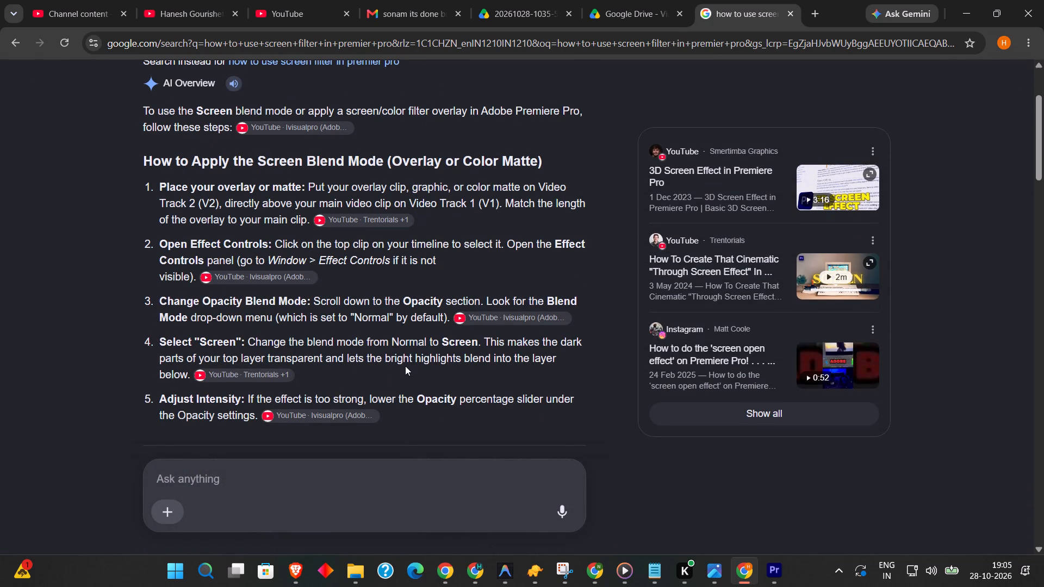
# Return to Premiere Pro and look for a screen effect in the Color Correction, Image Control and Transition groups of Video Effects.
pyautogui.hotkey('alt', 'Tab')
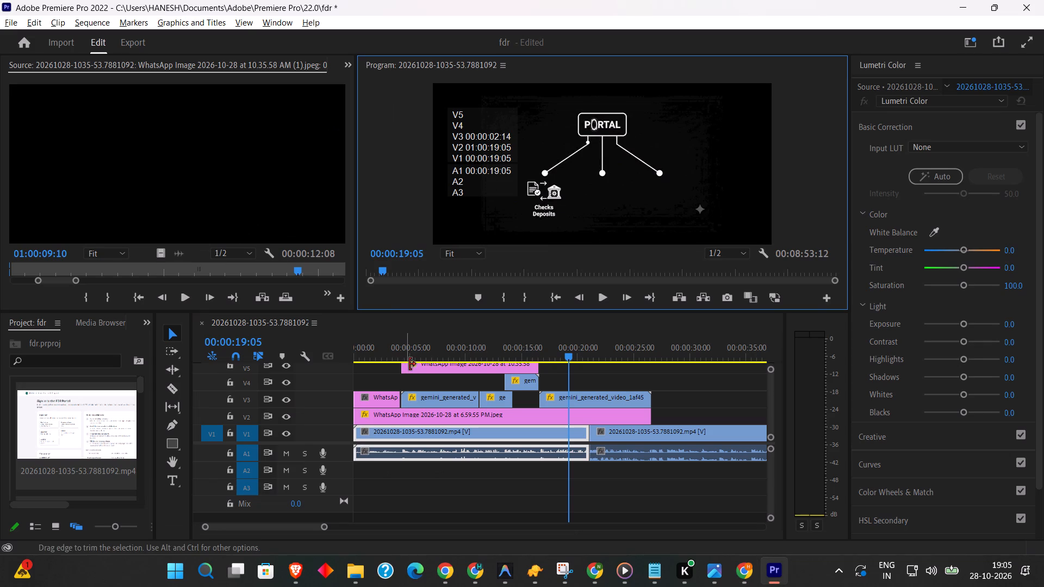
pyautogui.click(272, 21)
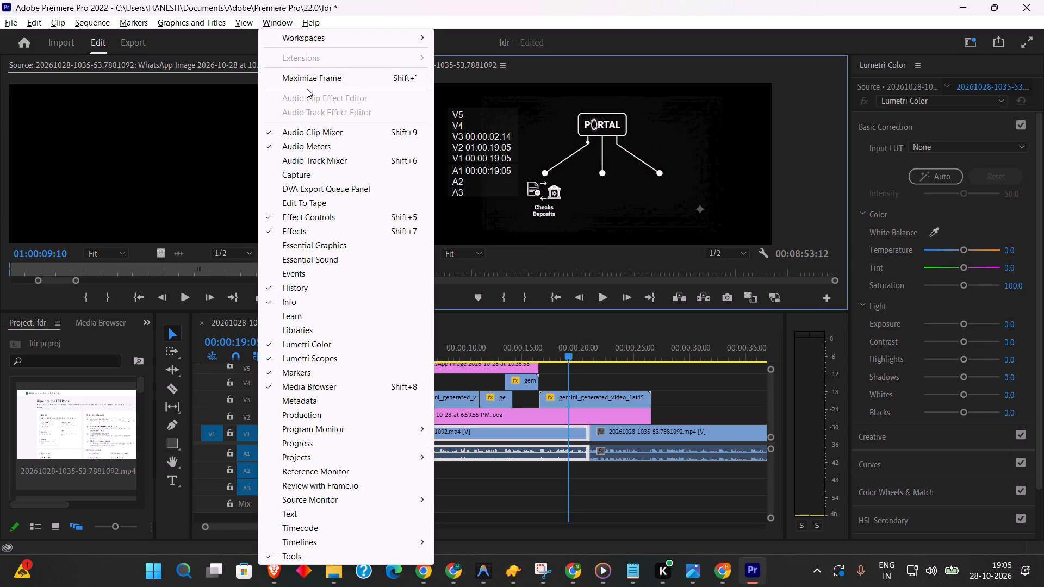
pyautogui.click(350, 234)
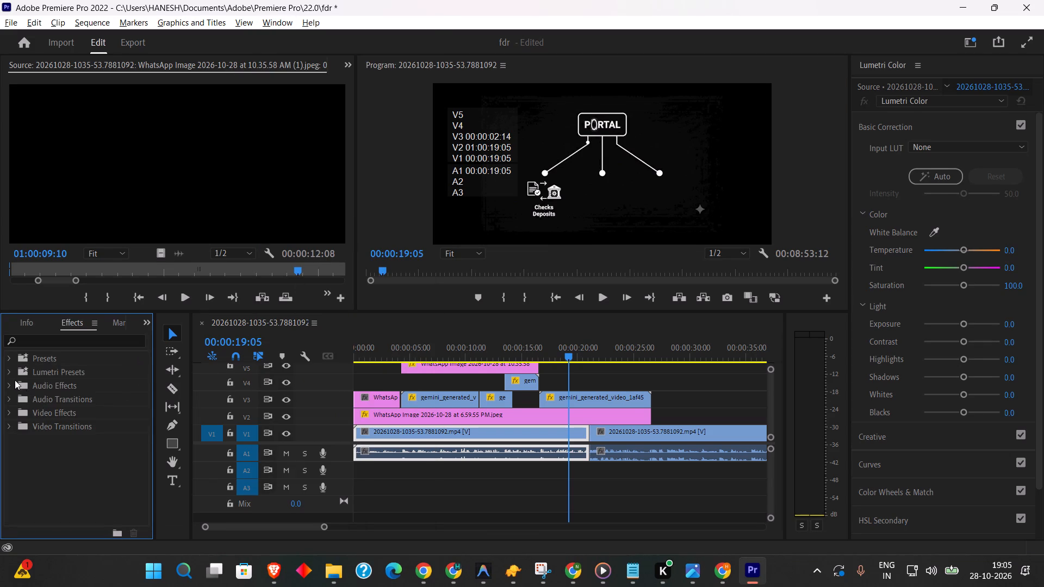
pyautogui.click(11, 415)
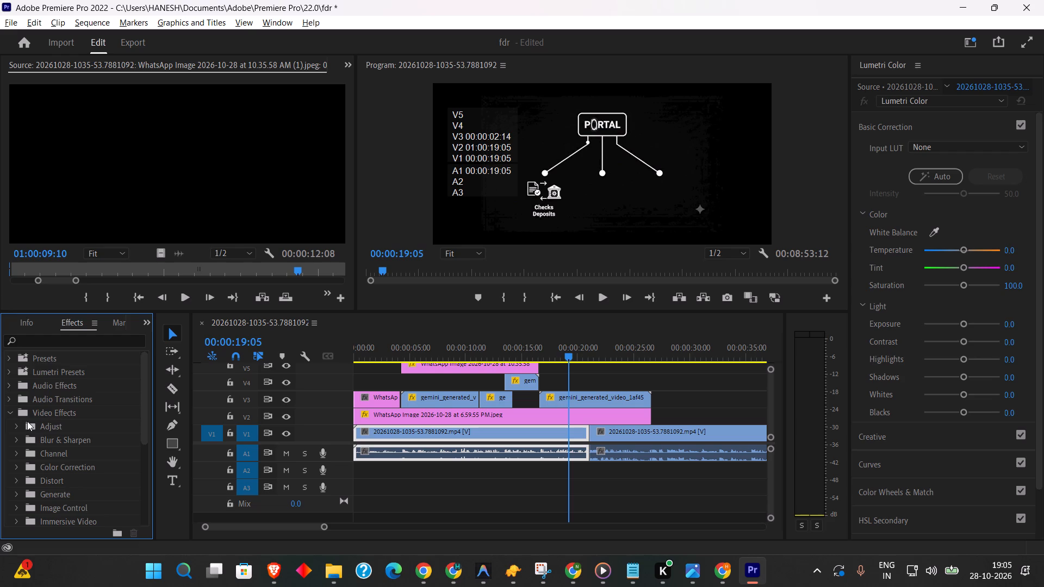
pyautogui.scroll(-1, 42, 439)
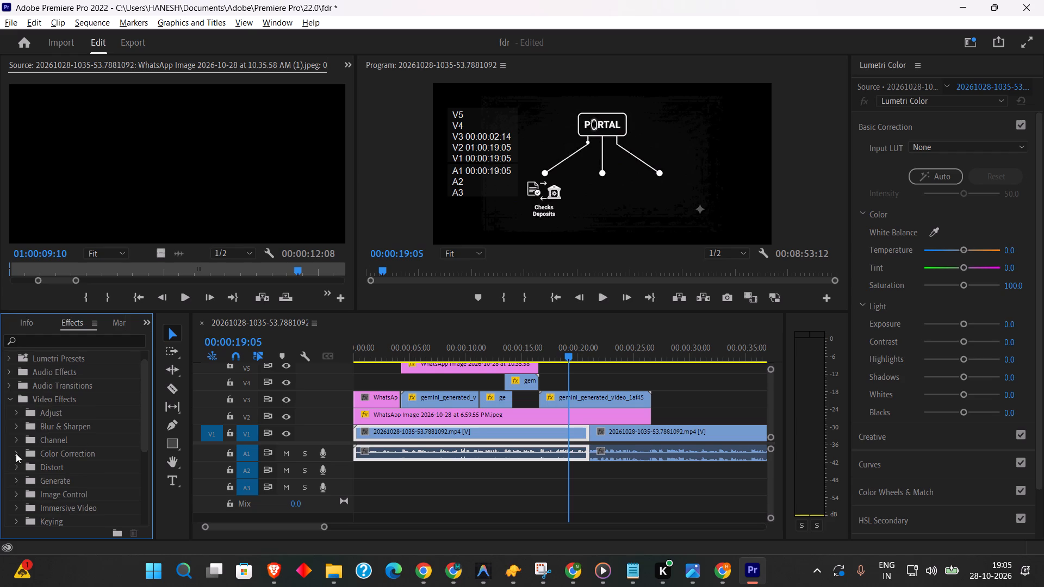
pyautogui.click(16, 453)
pyautogui.scroll(-9, 42, 451)
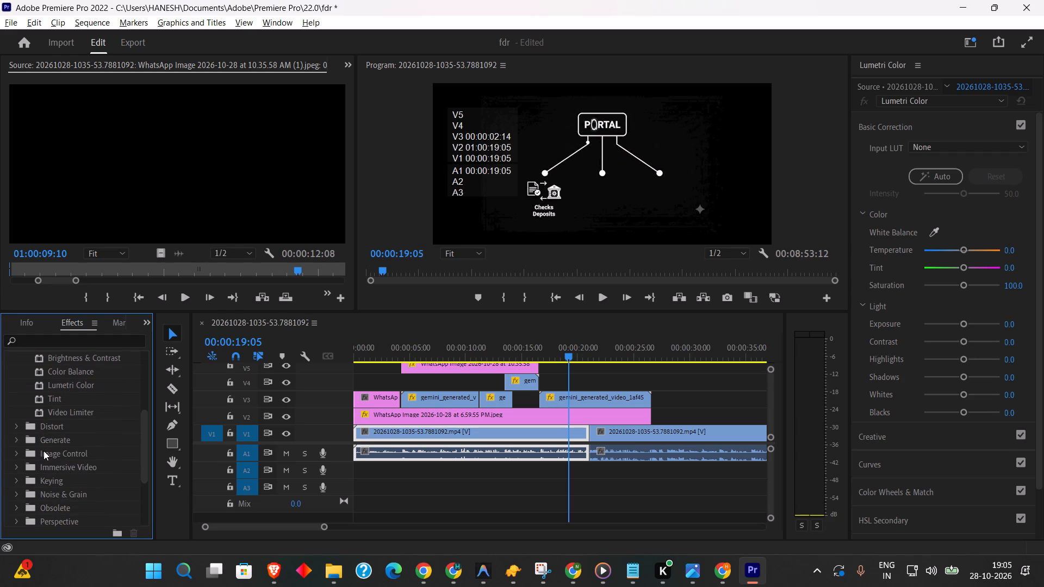
pyautogui.click(17, 452)
pyautogui.scroll(-4, 87, 452)
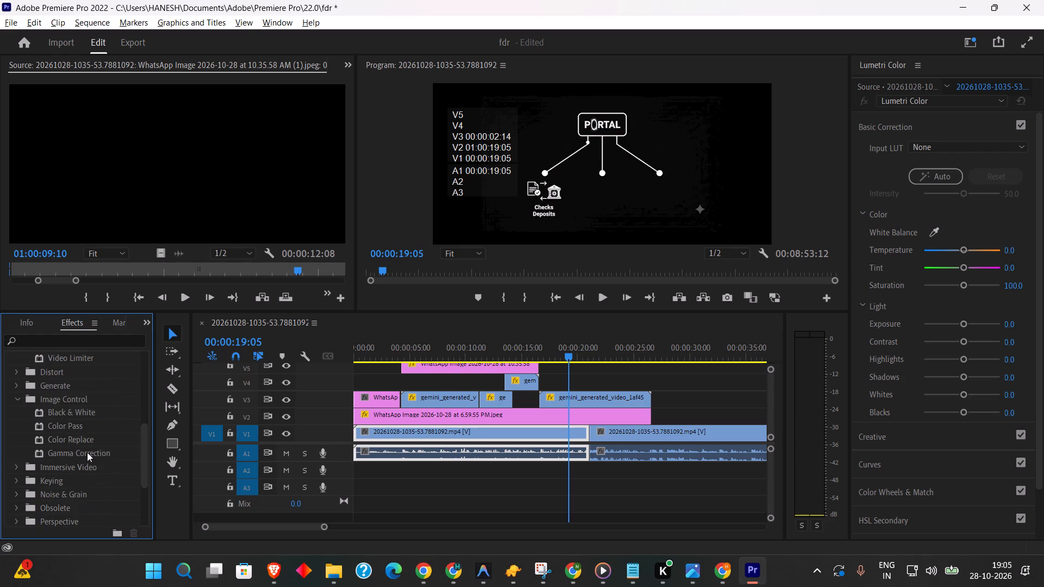
pyautogui.scroll(-7, 87, 452)
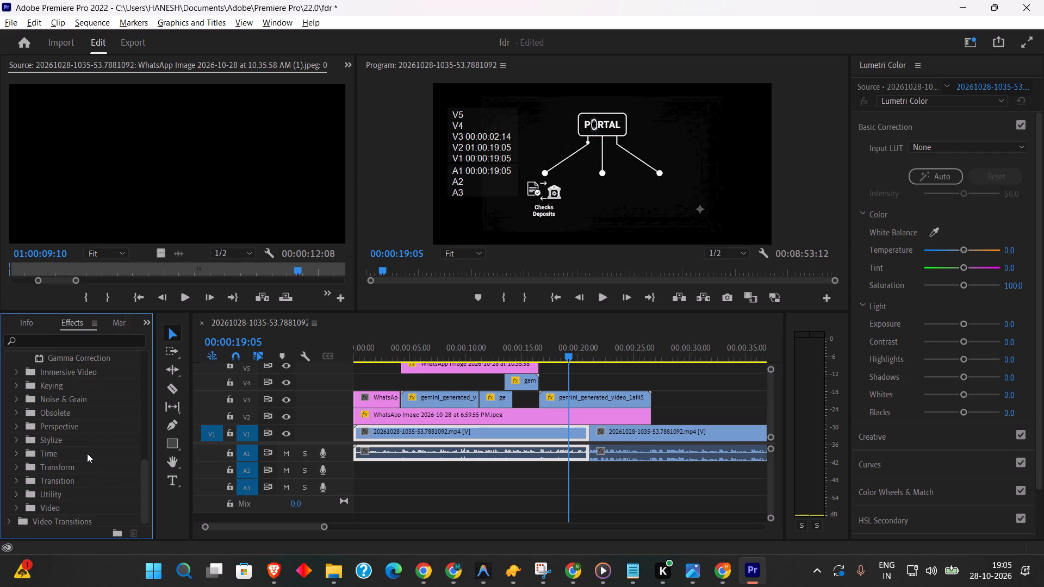
pyautogui.scroll(-2, 85, 458)
pyautogui.click(16, 481)
pyautogui.scroll(-2, 70, 471)
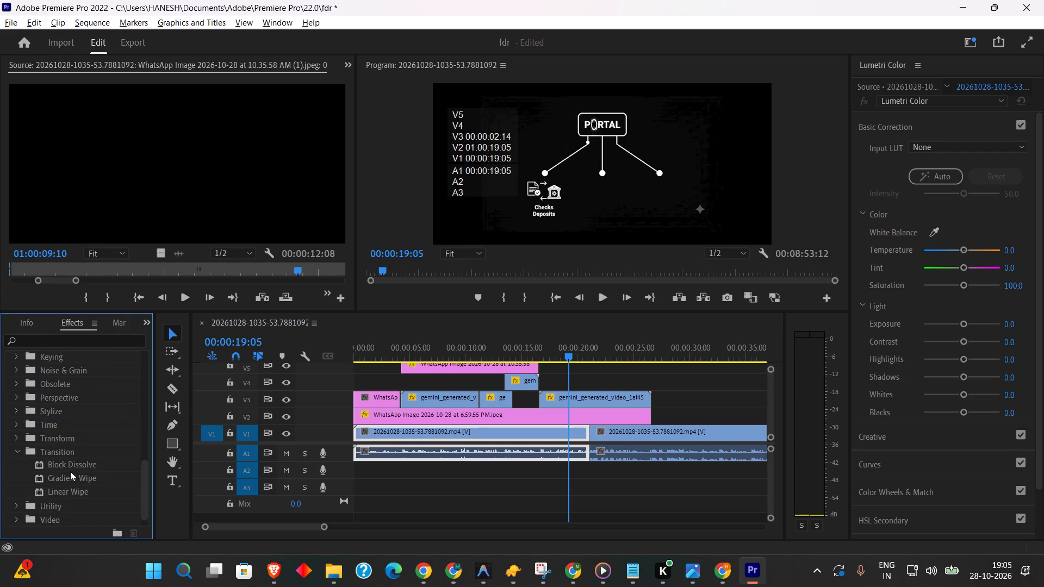
# Look for a screen effect in the Adjust, Blur & Sharpen, Channel and Distort groups of Video Effects.
pyautogui.scroll(20, 71, 469)
pyautogui.click(20, 381)
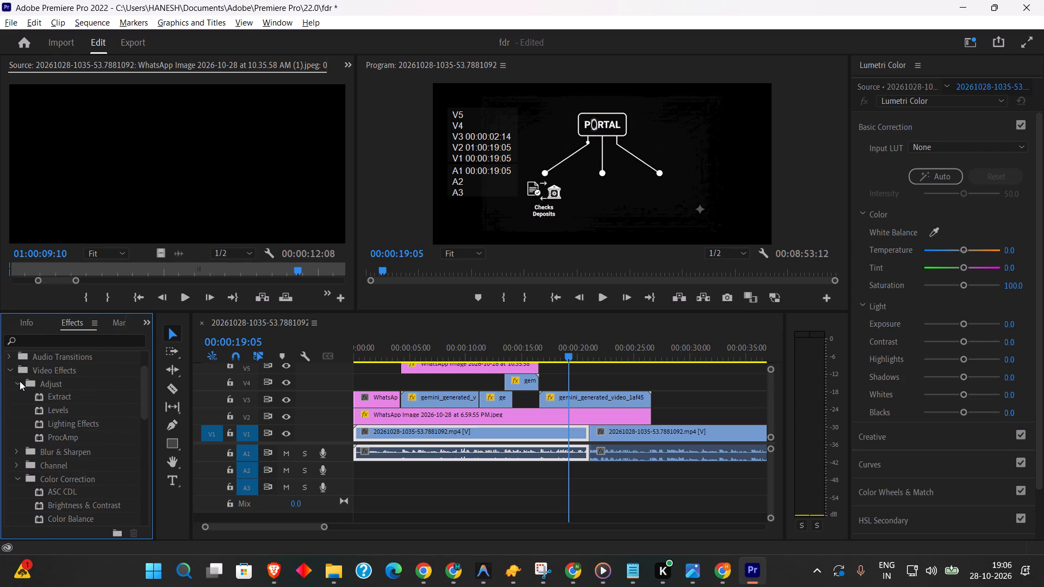
pyautogui.click(18, 453)
pyautogui.scroll(-3, 60, 444)
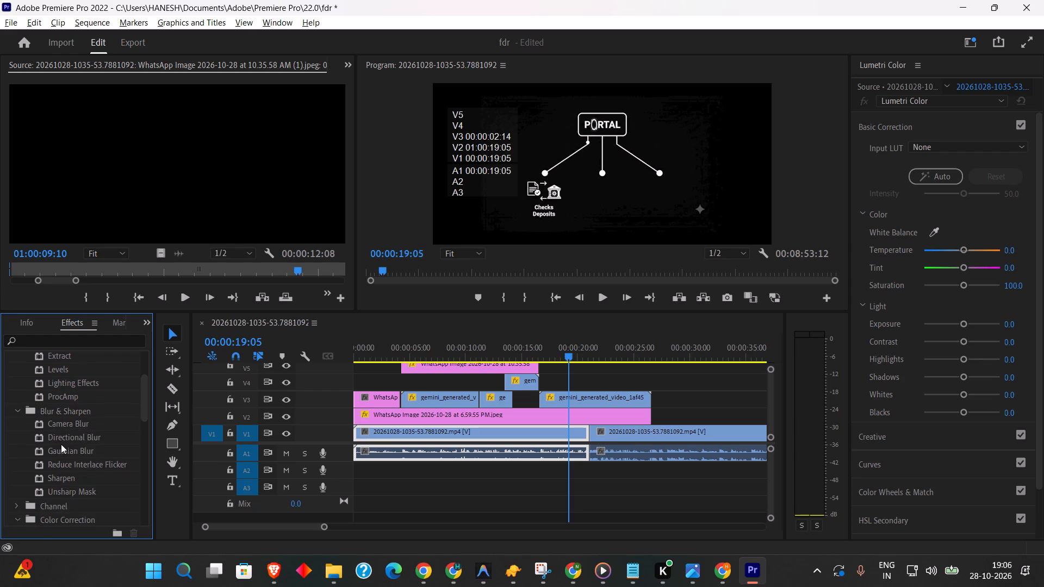
pyautogui.scroll(-2, 61, 444)
pyautogui.click(11, 478)
pyautogui.scroll(-9, 88, 458)
pyautogui.click(20, 479)
pyautogui.scroll(-2, 129, 457)
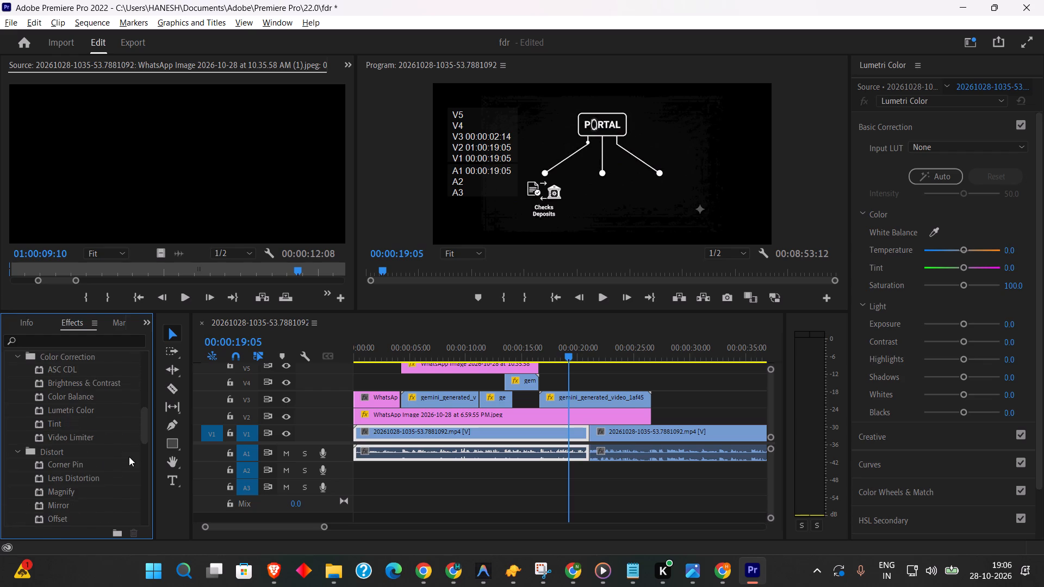
# Reread the Screen blend mode instructions in Chrome, checking them against the Video Effects list in Premiere Pro.
pyautogui.hotkey('alt', 'Tab')
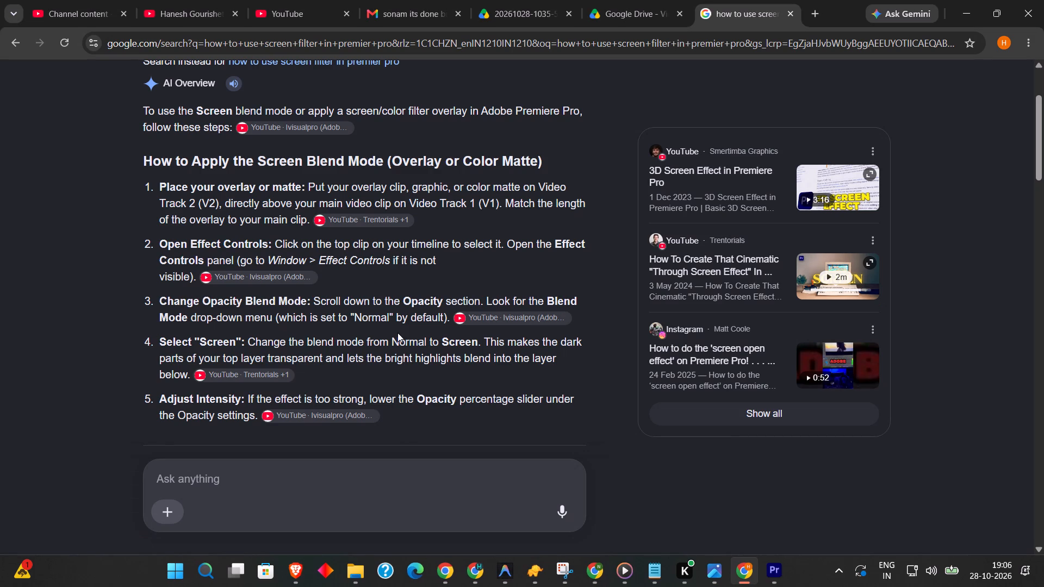
pyautogui.scroll(-2, 398, 331)
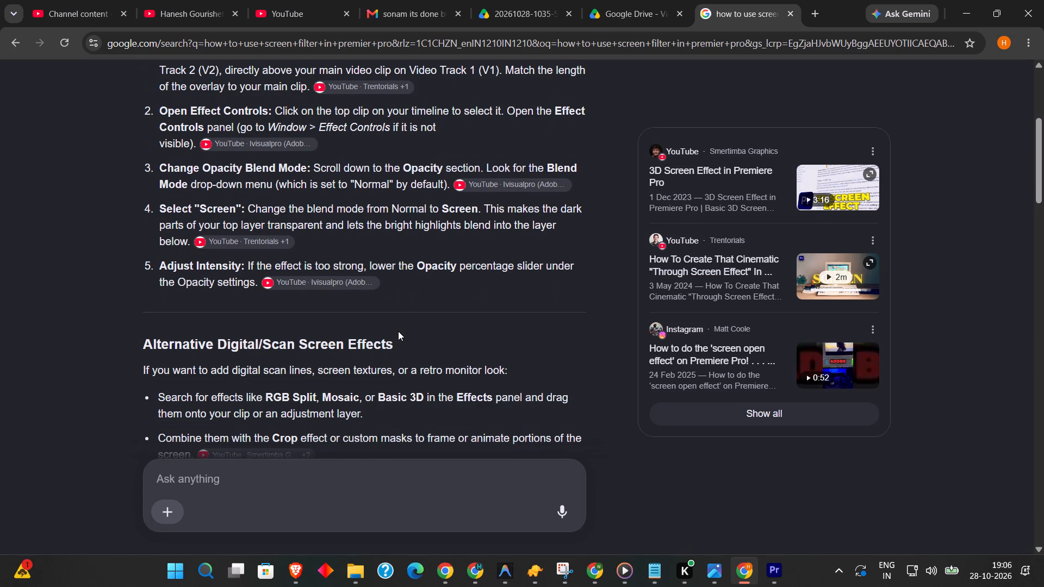
pyautogui.hotkey('alt', 'Tab')
pyautogui.scroll(4, 55, 396)
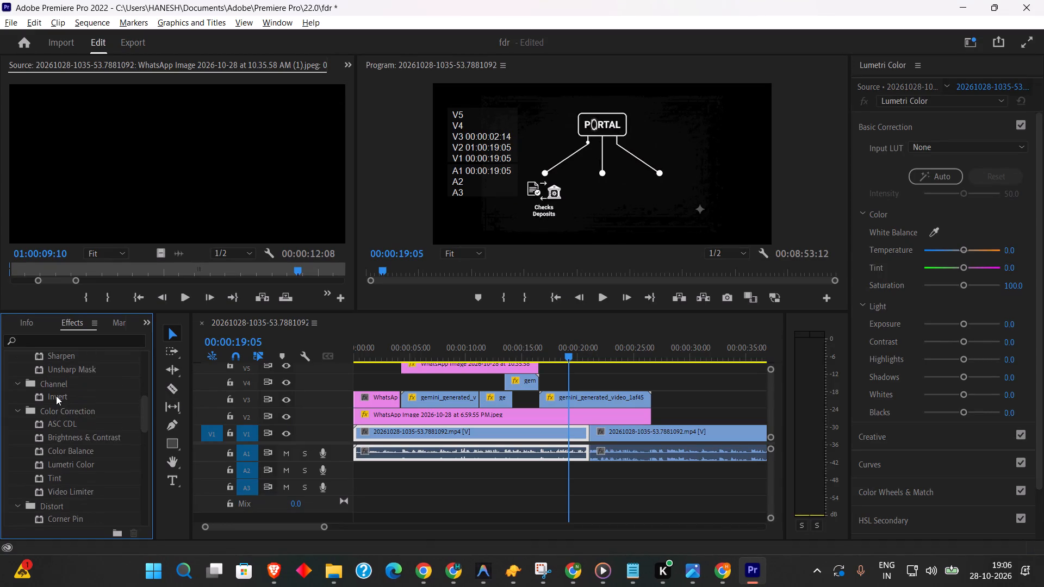
pyautogui.scroll(16, 59, 396)
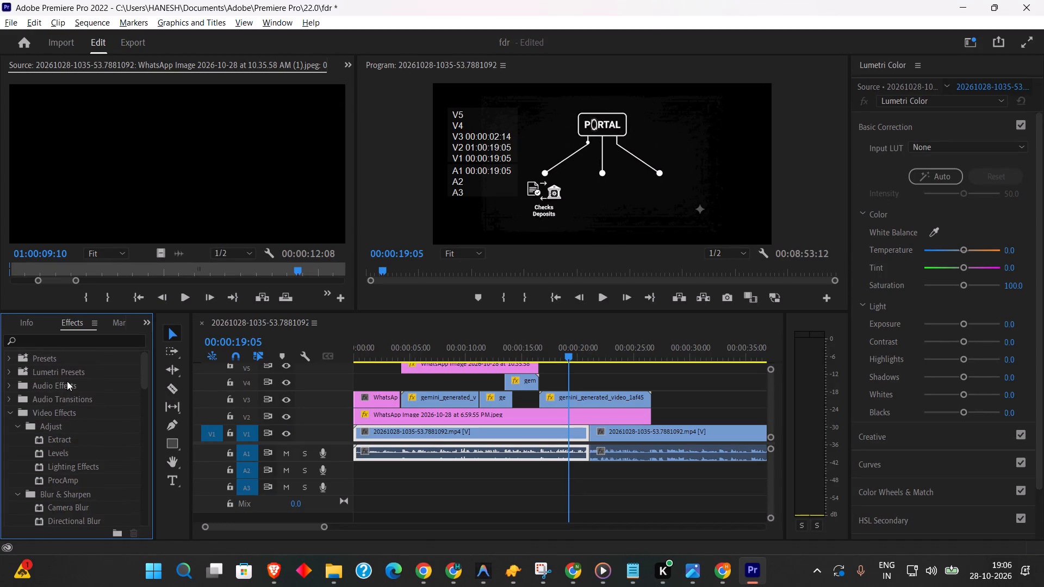
pyautogui.click(13, 409)
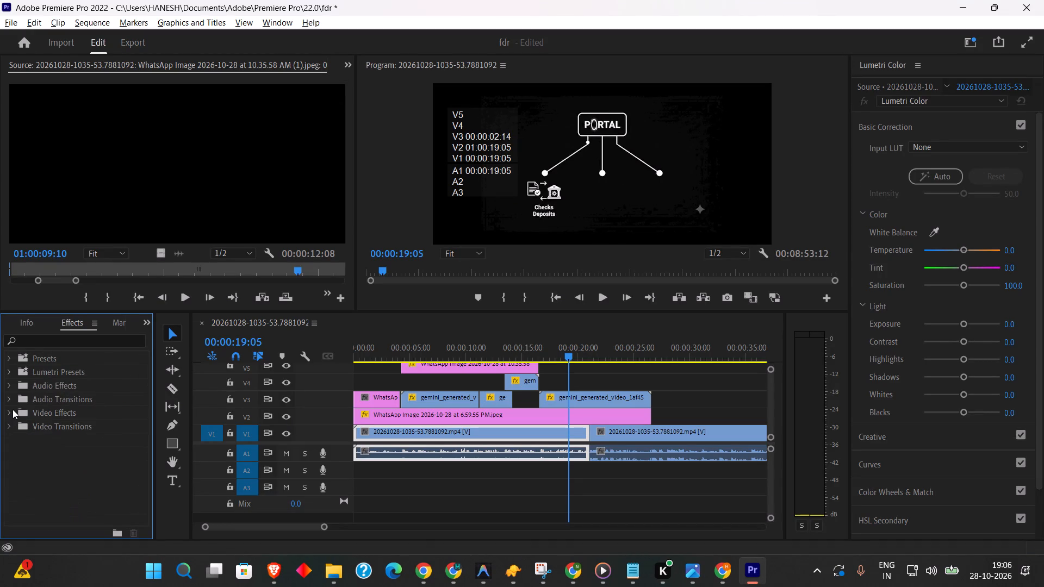
pyautogui.hotkey('alt', 'Tab')
pyautogui.scroll(2, 386, 265)
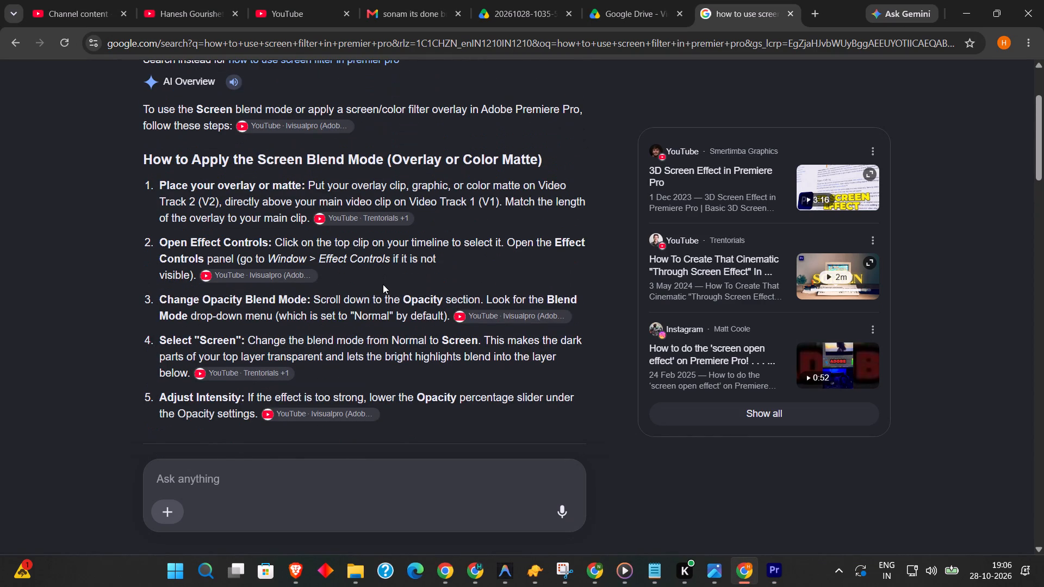
pyautogui.hotkey('alt', 'Tab')
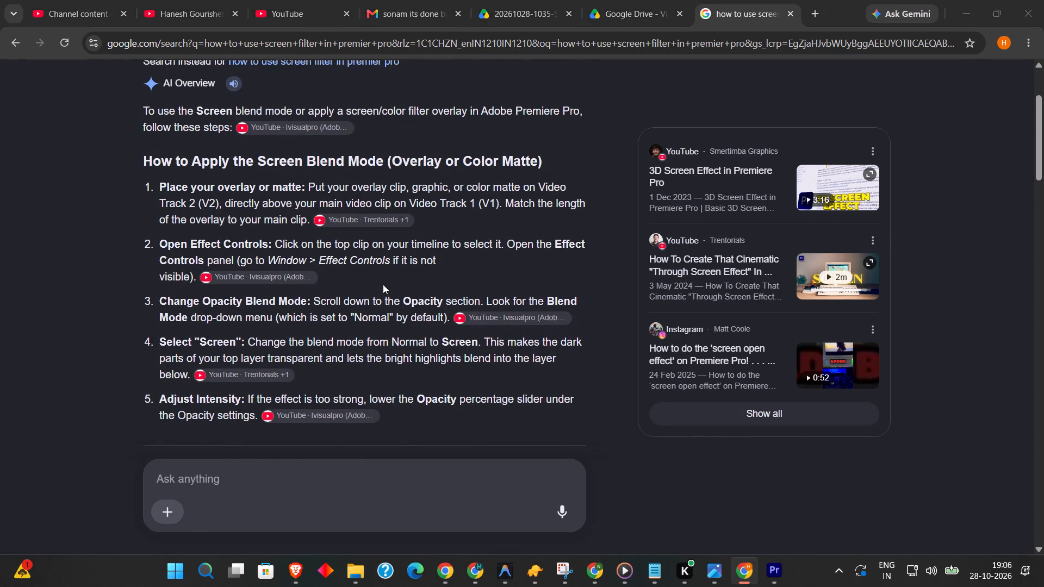
pyautogui.hotkey('alt', 'Tab')
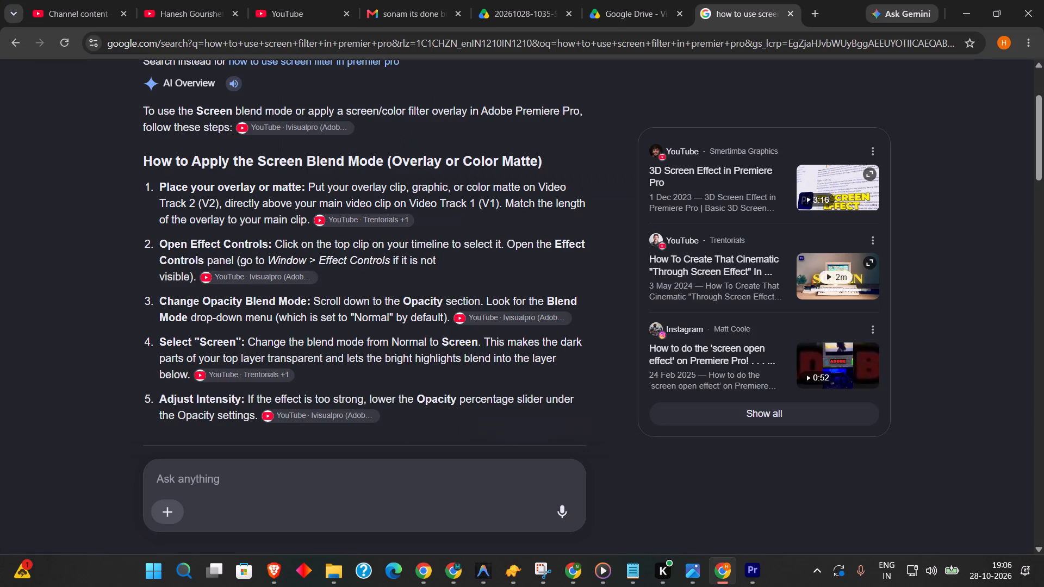
pyautogui.scroll(-1, 397, 301)
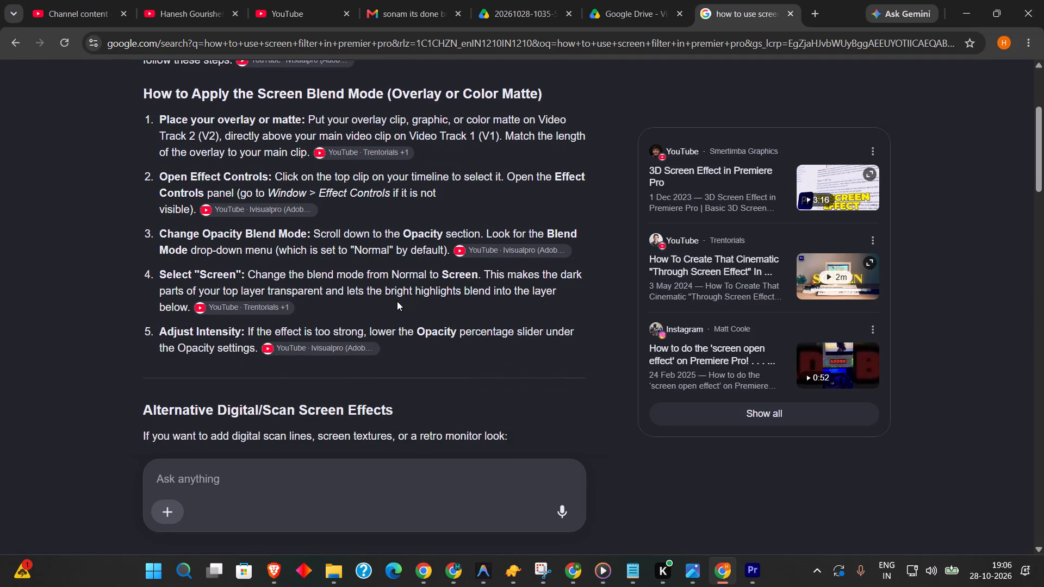
# Return to Premiere Pro and collapse the open Video Effects groups, from Adjust to Transition, while looking through the list for a screen effect.
pyautogui.hotkey('alt', 'Tab')
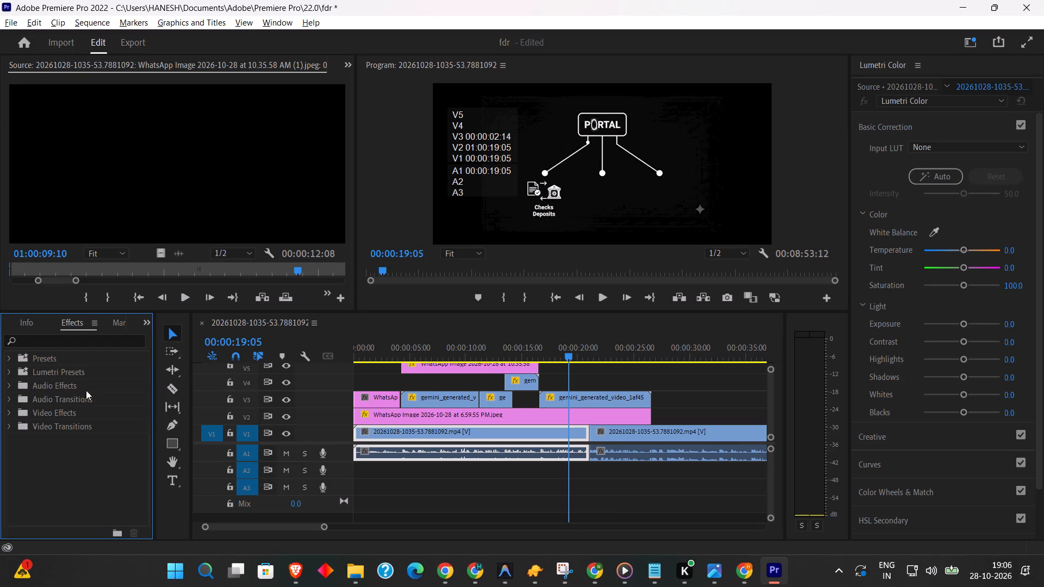
pyautogui.click(12, 409)
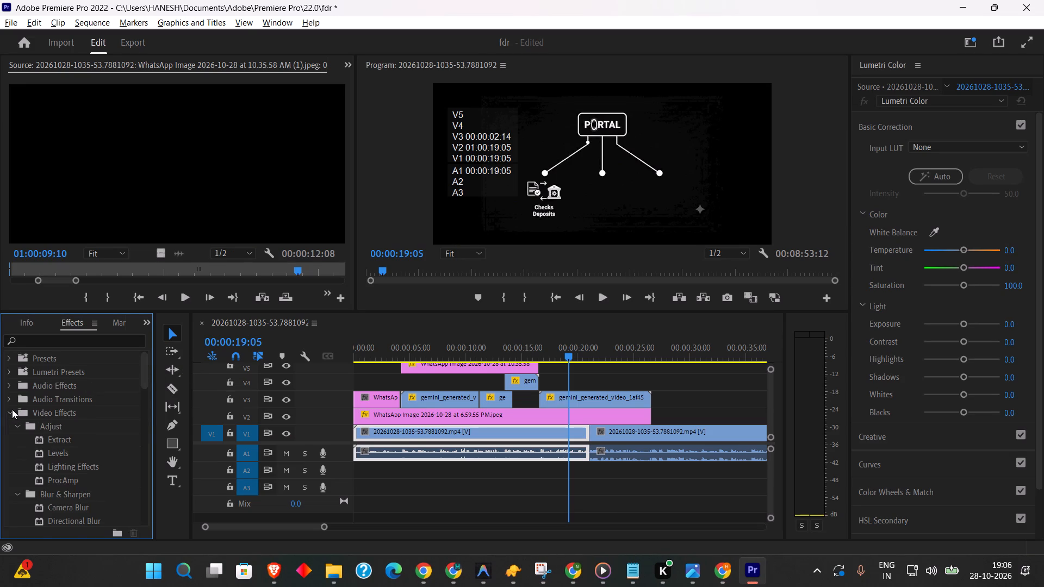
pyautogui.click(17, 424)
pyautogui.click(17, 433)
pyautogui.click(20, 491)
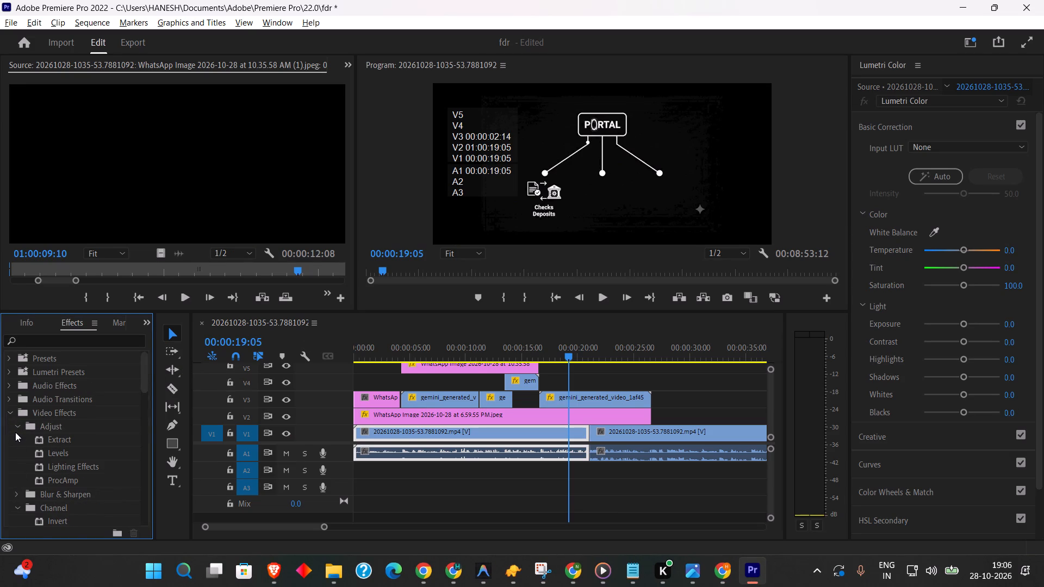
pyautogui.click(17, 424)
pyautogui.click(19, 451)
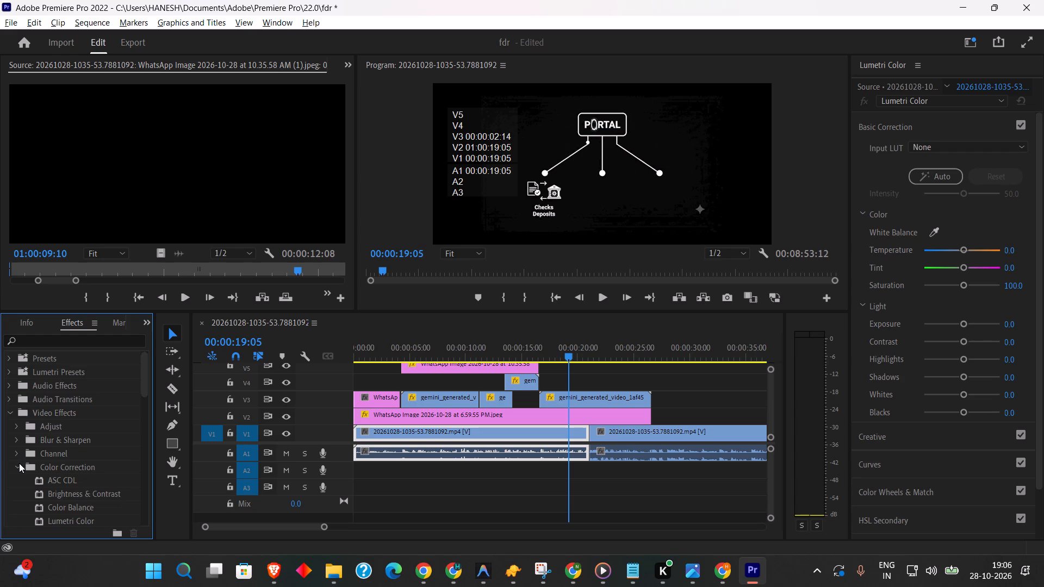
pyautogui.click(19, 463)
pyautogui.scroll(-1, 30, 460)
pyautogui.click(15, 463)
pyautogui.scroll(-1, 41, 456)
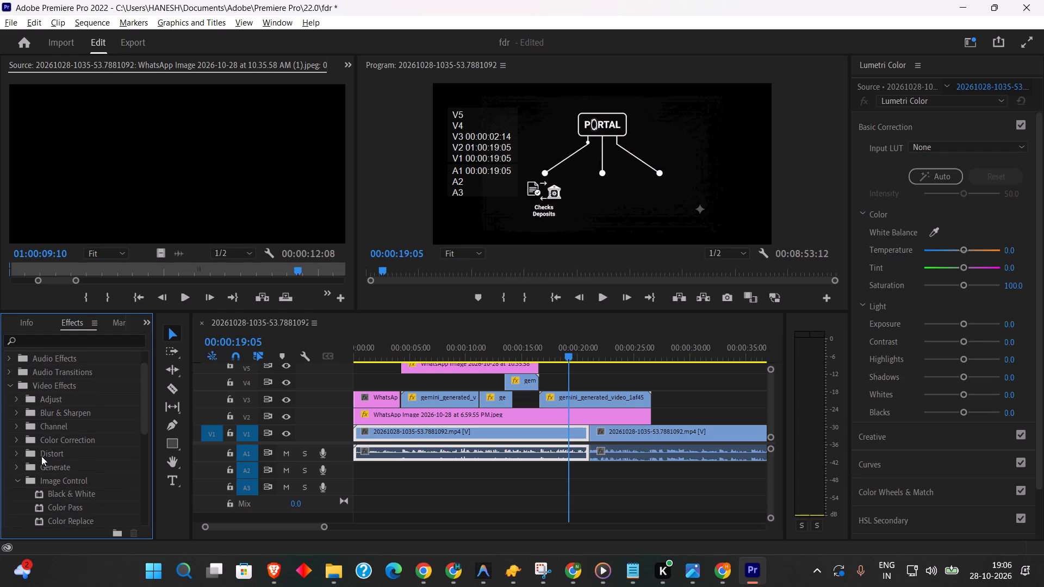
pyautogui.scroll(-1, 41, 456)
pyautogui.click(20, 464)
pyautogui.scroll(-3, 62, 455)
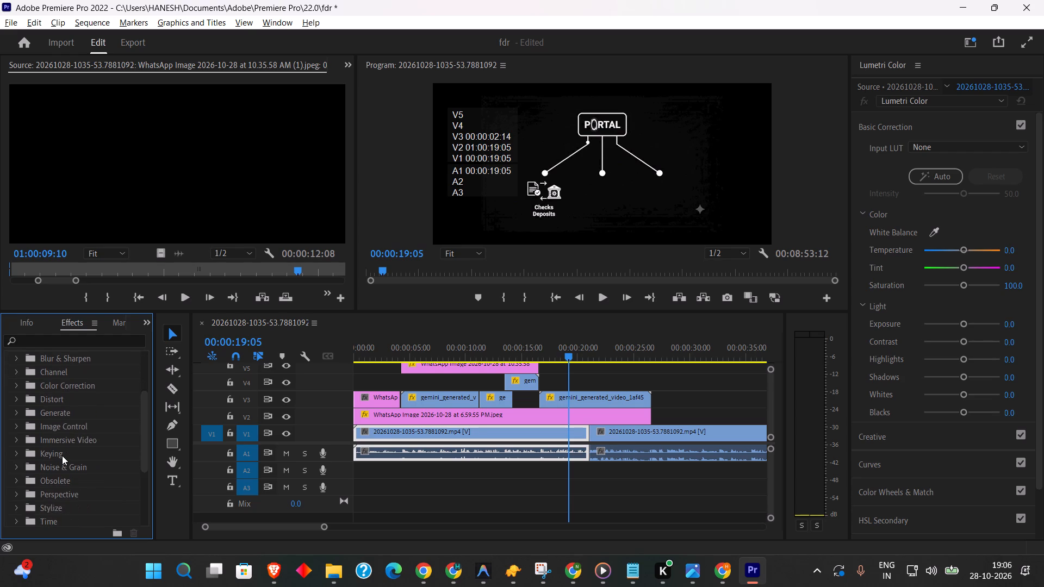
pyautogui.scroll(-2, 62, 455)
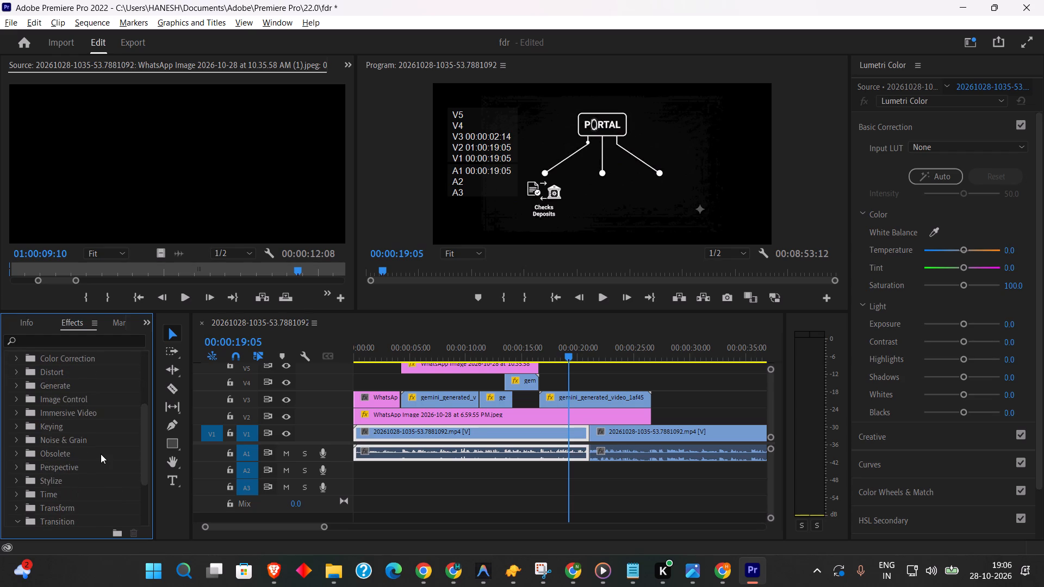
pyautogui.scroll(-3, 101, 454)
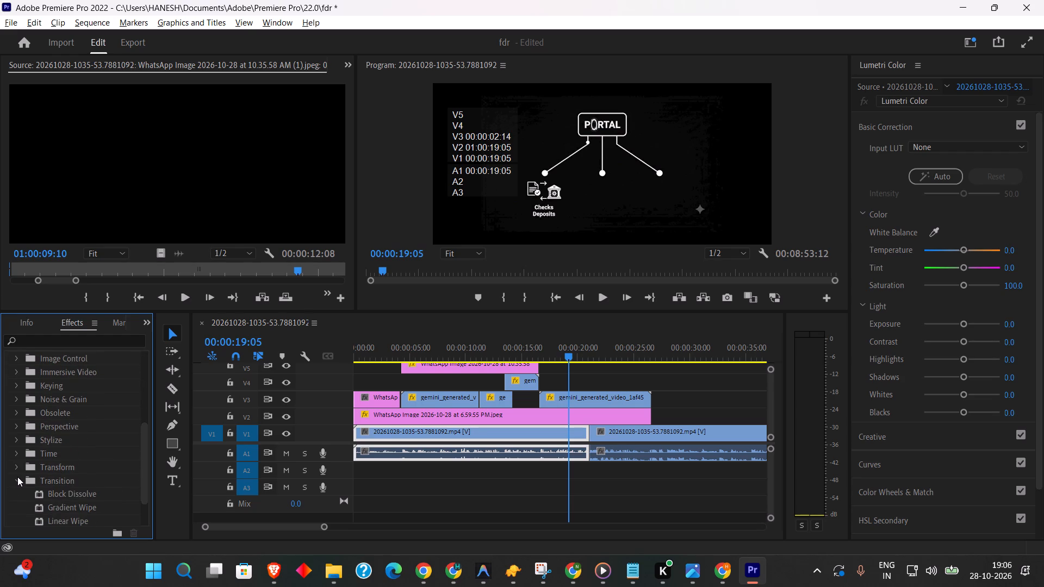
pyautogui.click(17, 477)
# Look for a screen effect in the Video group of Video Effects and among the Video Transitions groups.
pyautogui.scroll(-1, 104, 460)
pyautogui.click(18, 506)
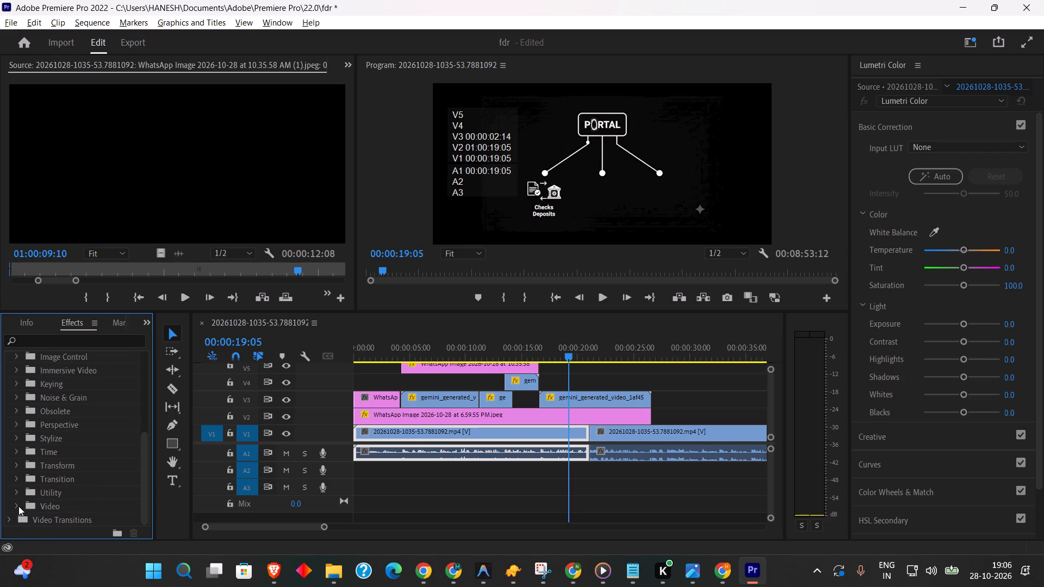
pyautogui.scroll(-6, 101, 482)
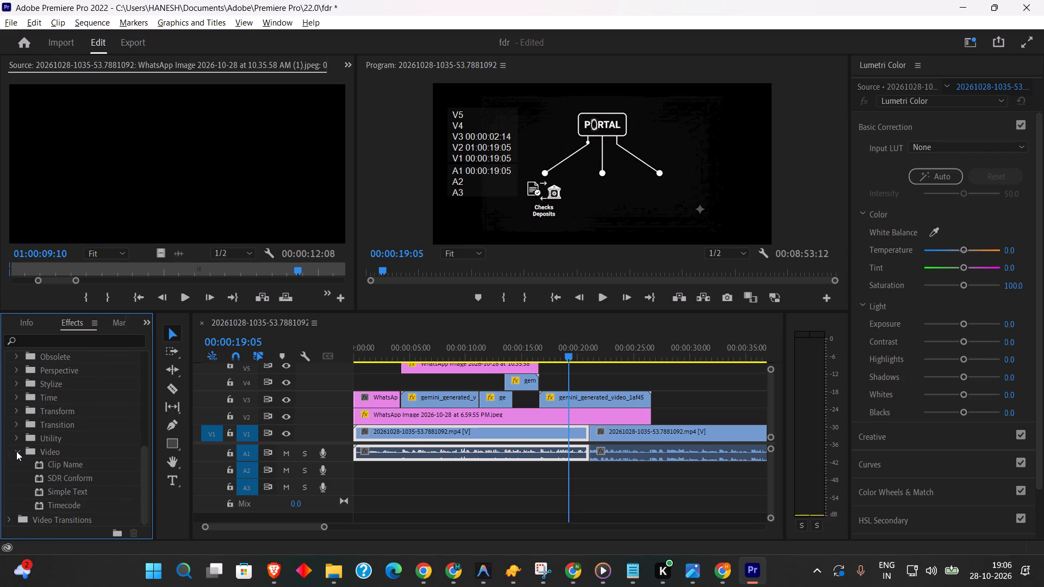
pyautogui.click(17, 451)
pyautogui.click(10, 460)
pyautogui.scroll(-5, 95, 458)
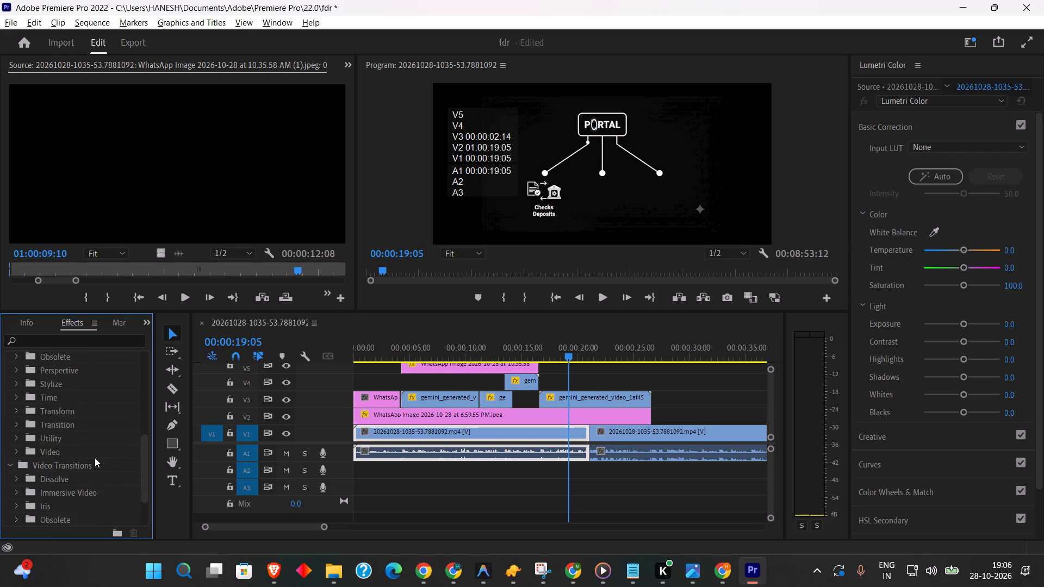
pyautogui.scroll(-10, 95, 458)
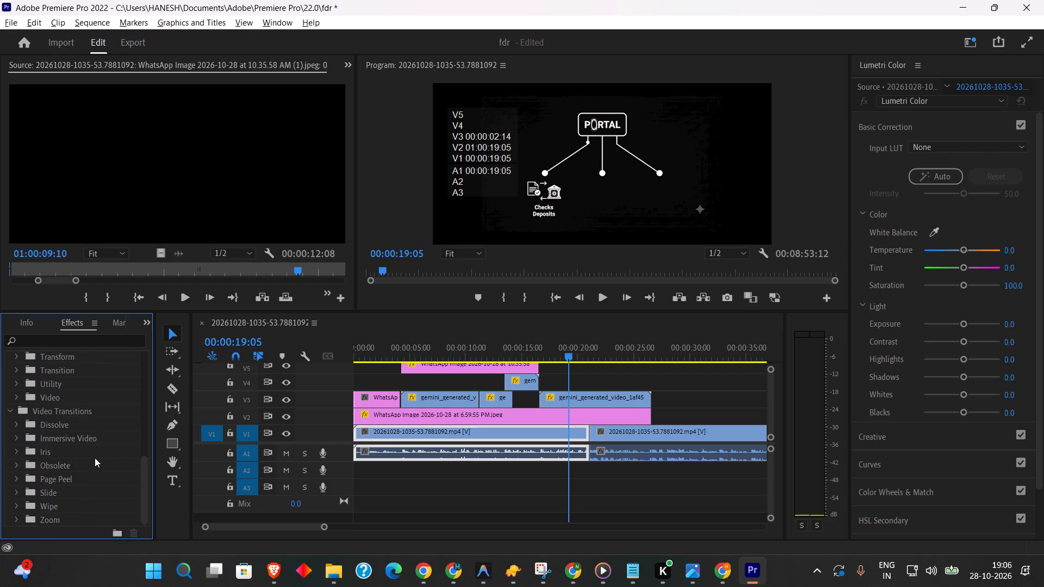
pyautogui.click(9, 410)
pyautogui.scroll(2, 78, 421)
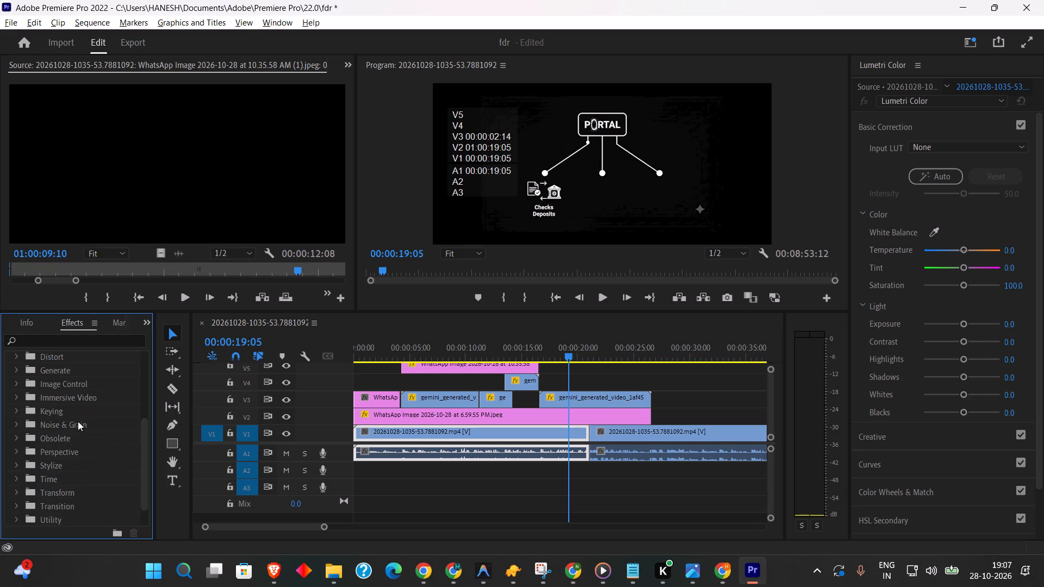
pyautogui.scroll(5, 78, 421)
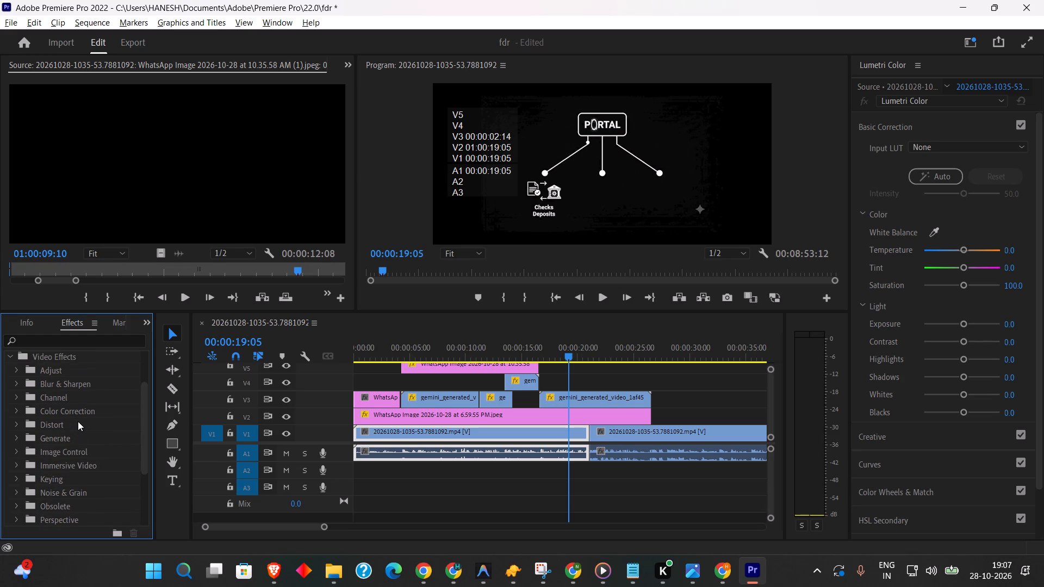
pyautogui.scroll(9, 78, 421)
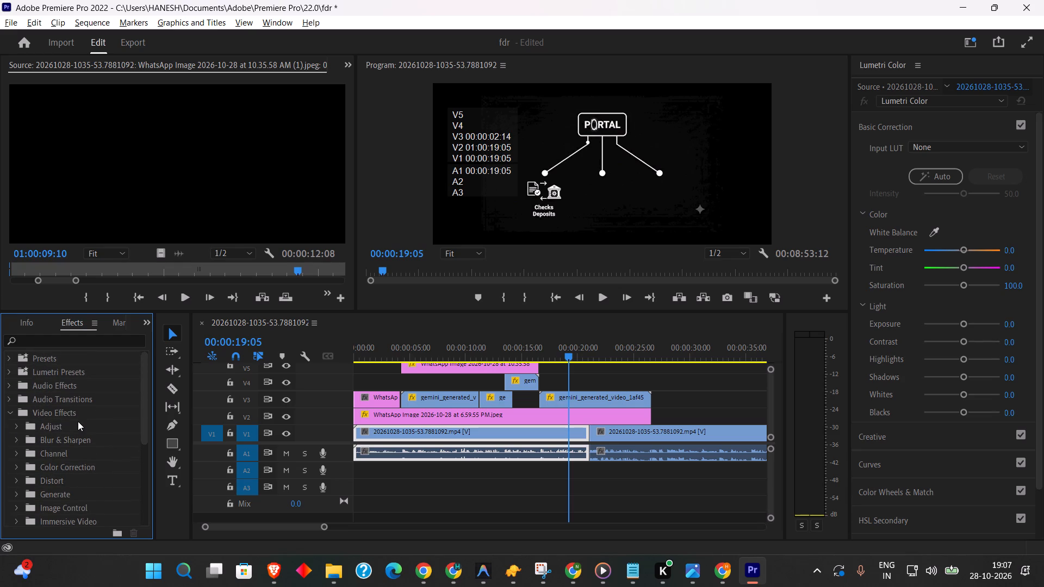
# Compare the Screen blend mode instructions in Chrome with Premiere Pro's Effects and Lumetri Color settings, looking for the blend mode option.
pyautogui.hotkey('alt', 'Tab')
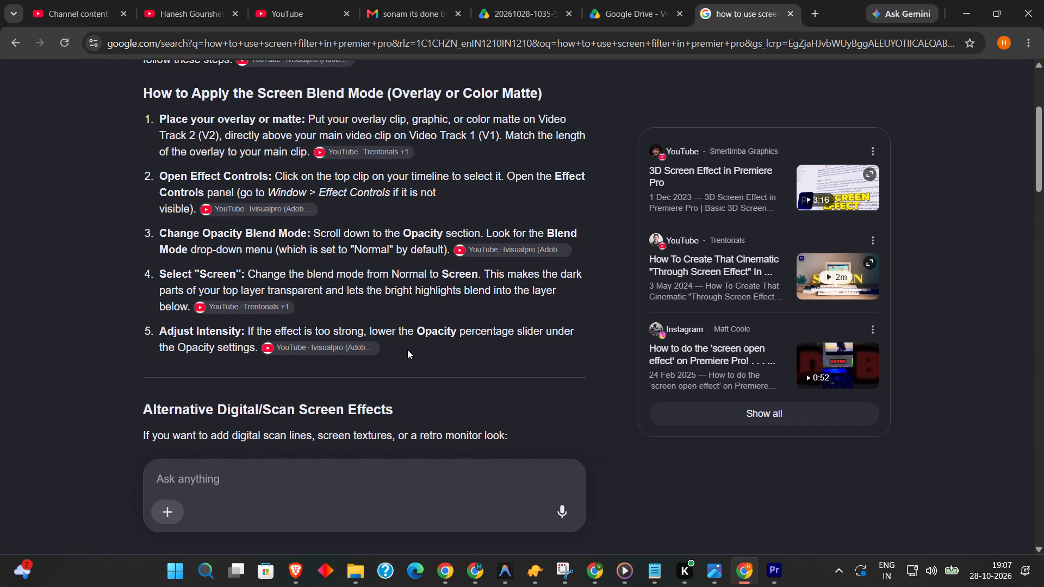
pyautogui.hotkey('alt', 'Tab')
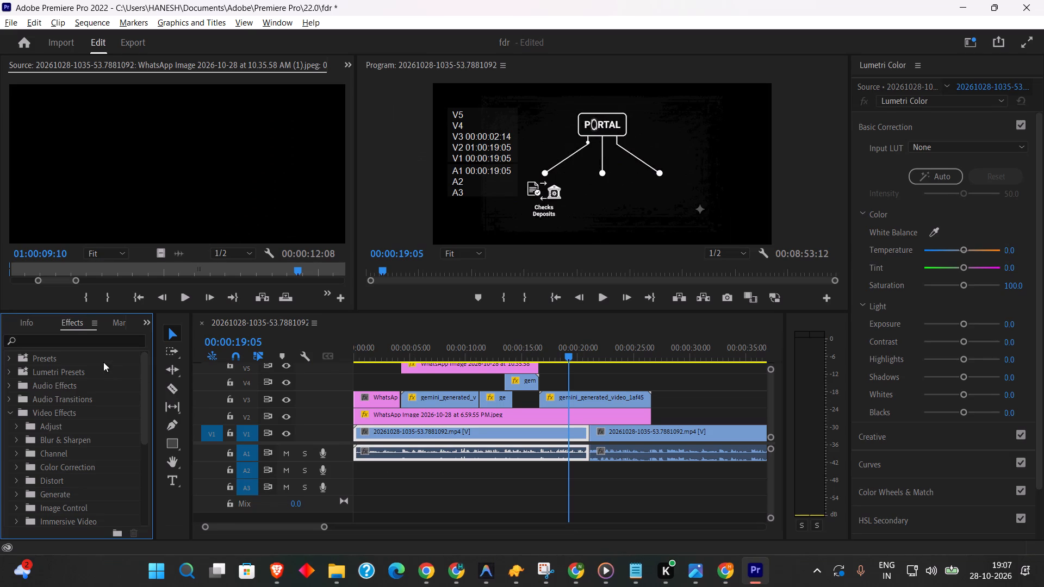
pyautogui.click(148, 320)
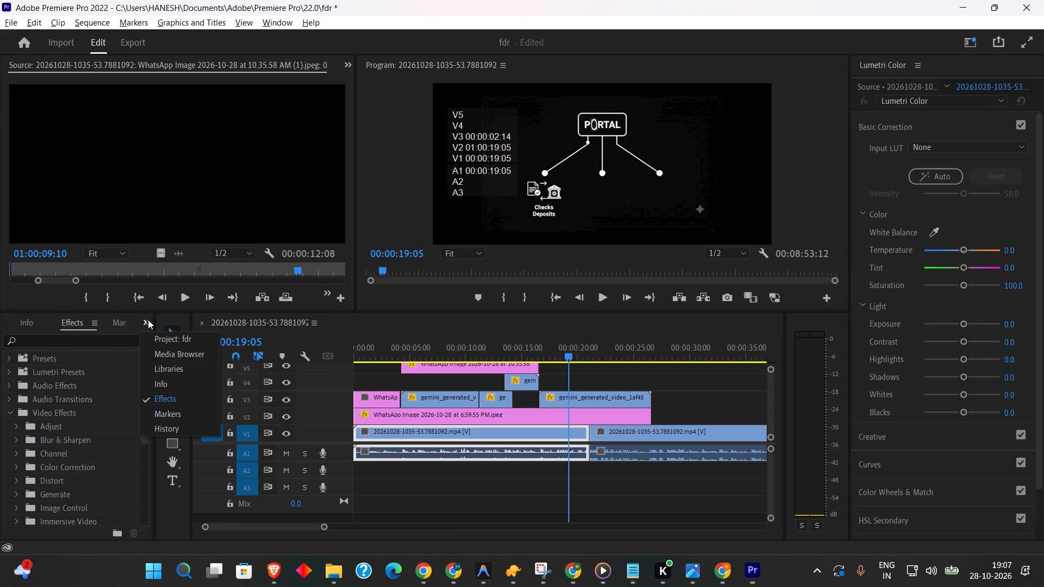
pyautogui.click(183, 396)
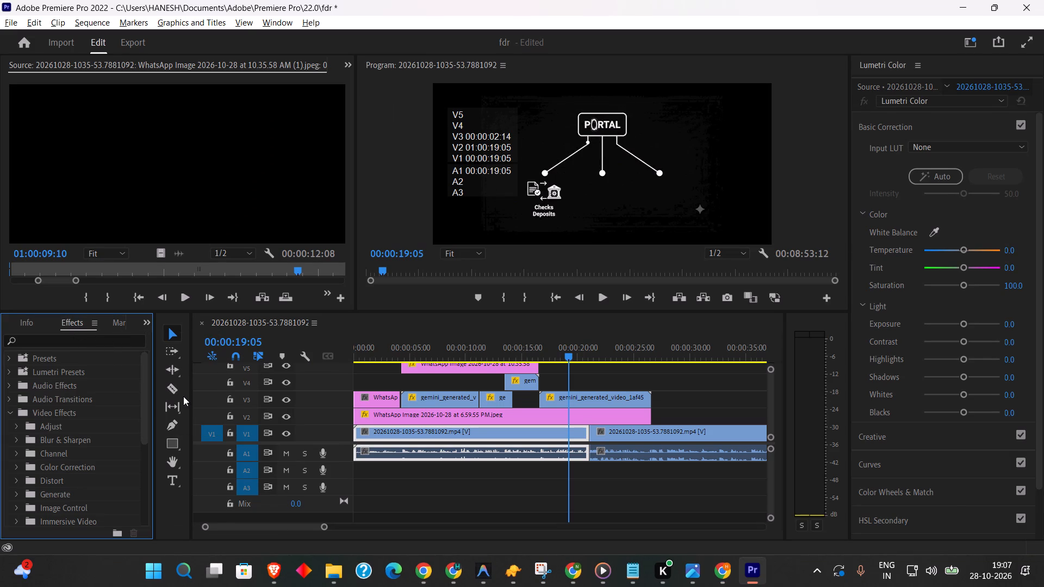
pyautogui.hotkey('alt', 'Tab')
pyautogui.hotkey('alt', 'Tab')
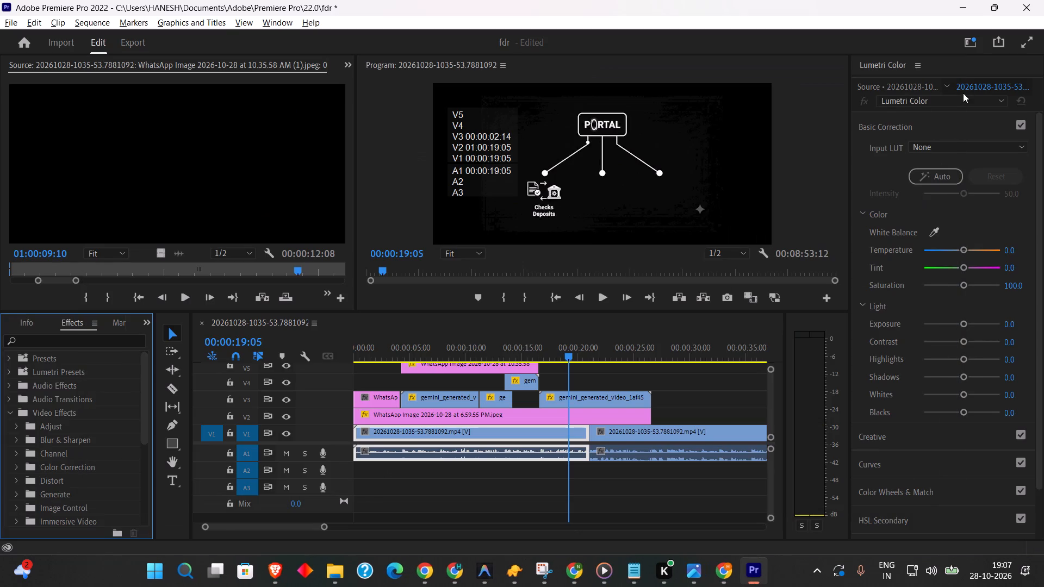
pyautogui.click(962, 94)
pyautogui.click(961, 102)
pyautogui.click(959, 103)
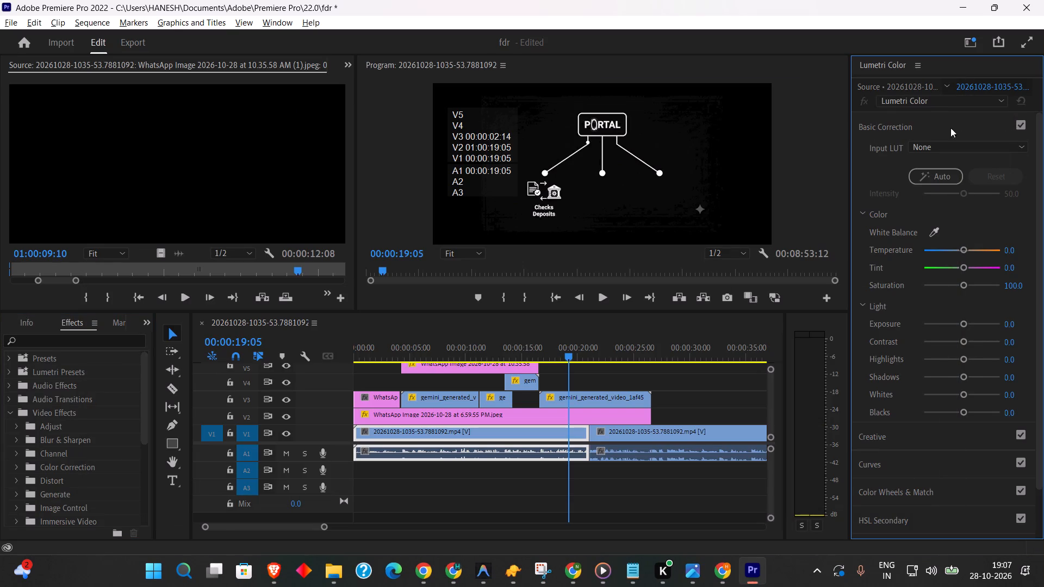
pyautogui.scroll(-8, 913, 255)
pyautogui.scroll(9, 913, 264)
pyautogui.hotkey('alt', 'Tab')
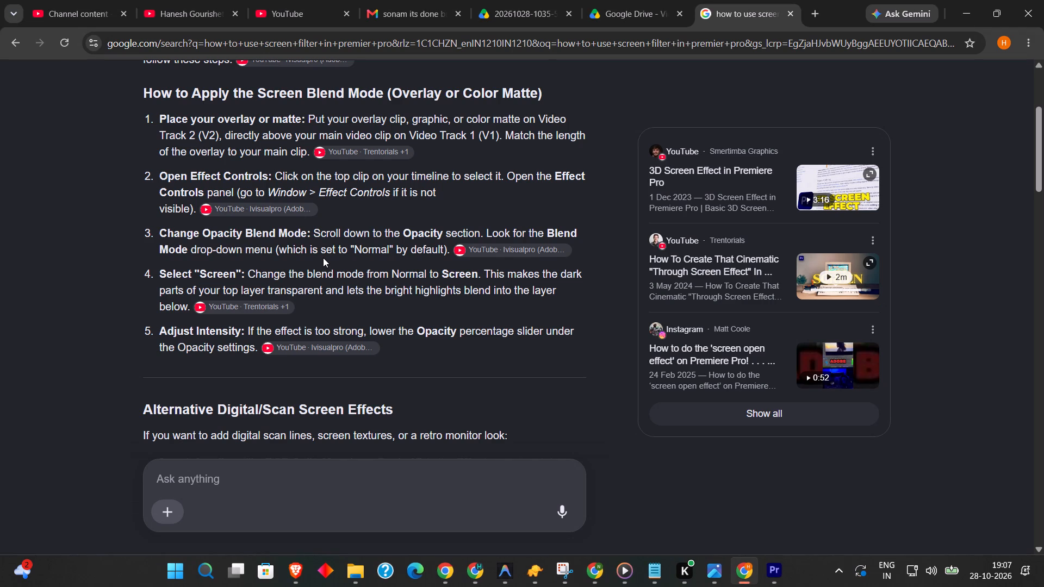
# Return to Premiere Pro and apply the Blend effect from the Obsolete group of Video Effects to the first gemini_generated video clip on V3.
pyautogui.hotkey('alt', 'Tab')
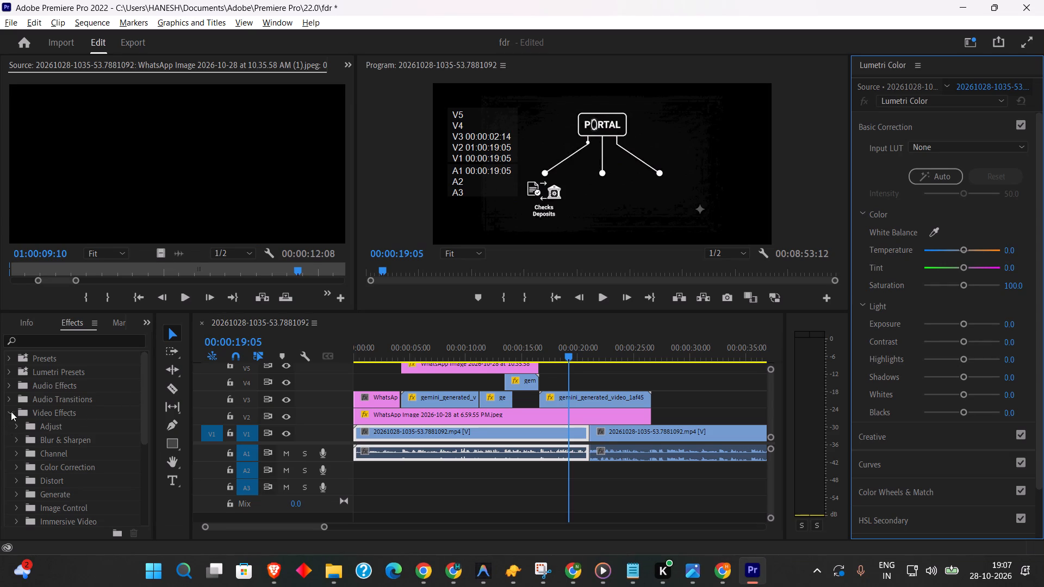
pyautogui.scroll(-5, 56, 436)
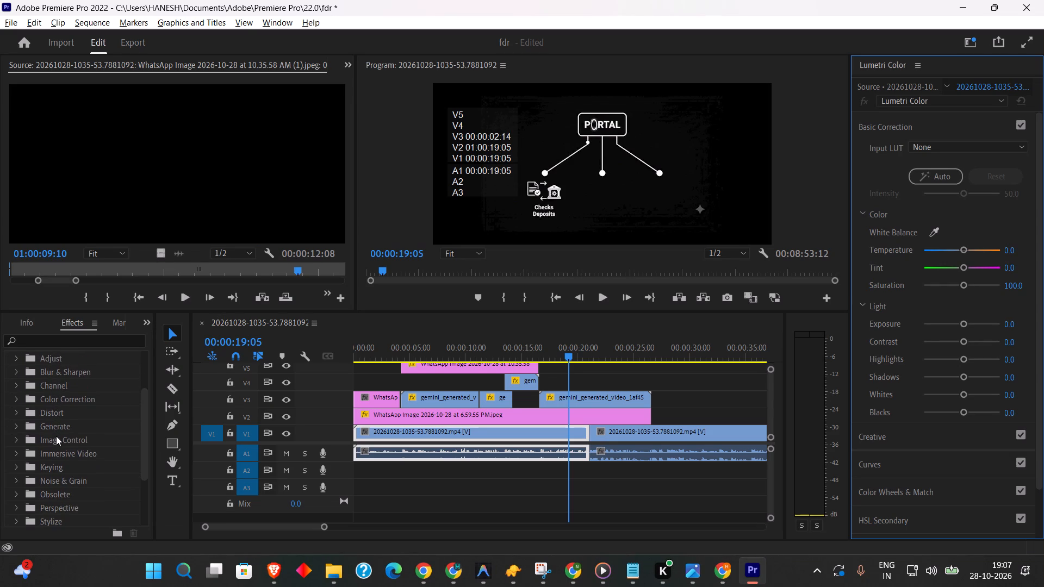
pyautogui.click(14, 495)
pyautogui.scroll(-2, 58, 480)
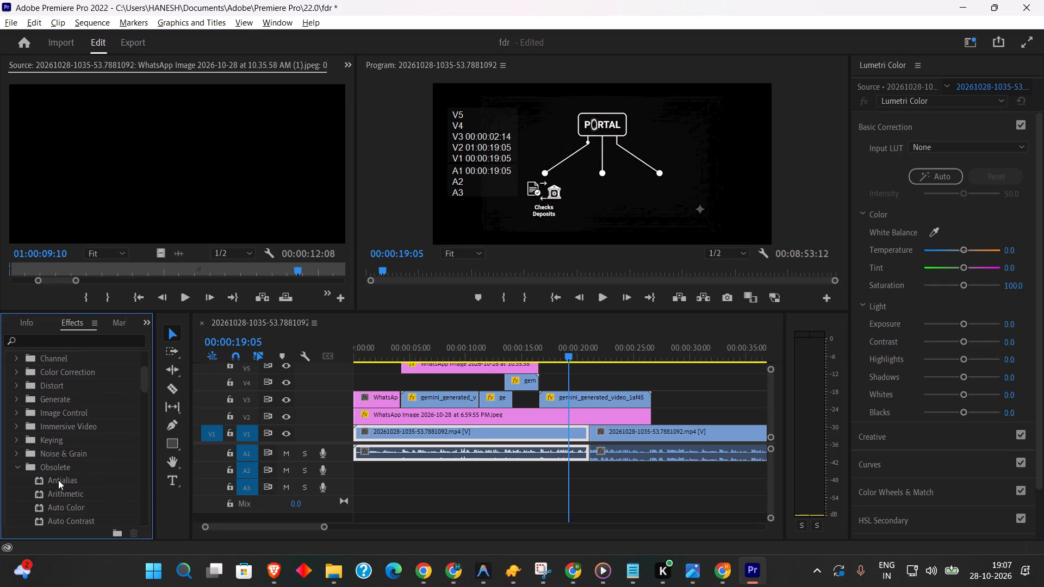
pyautogui.scroll(-8, 58, 480)
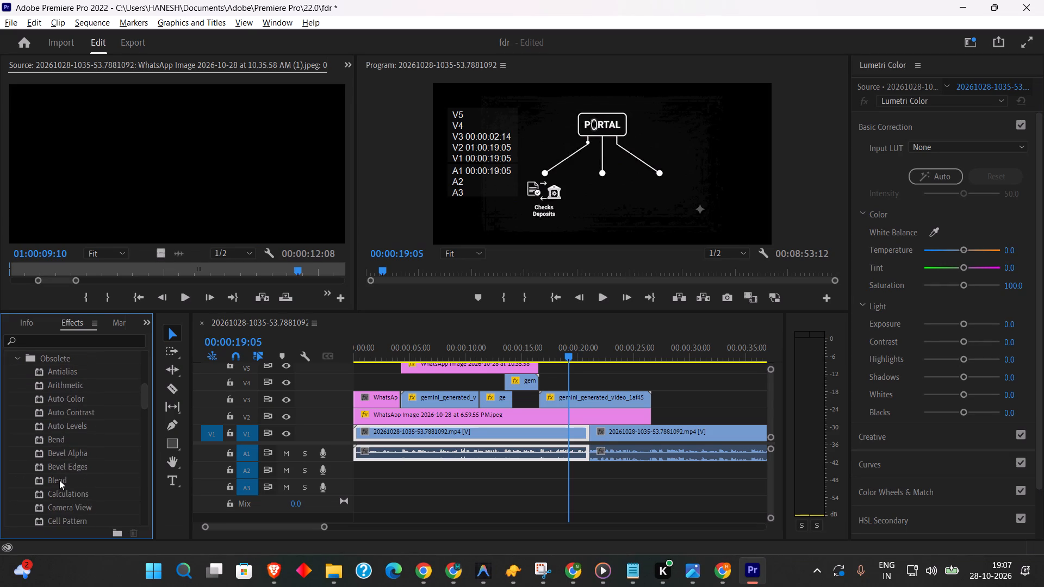
pyautogui.scroll(-13, 62, 480)
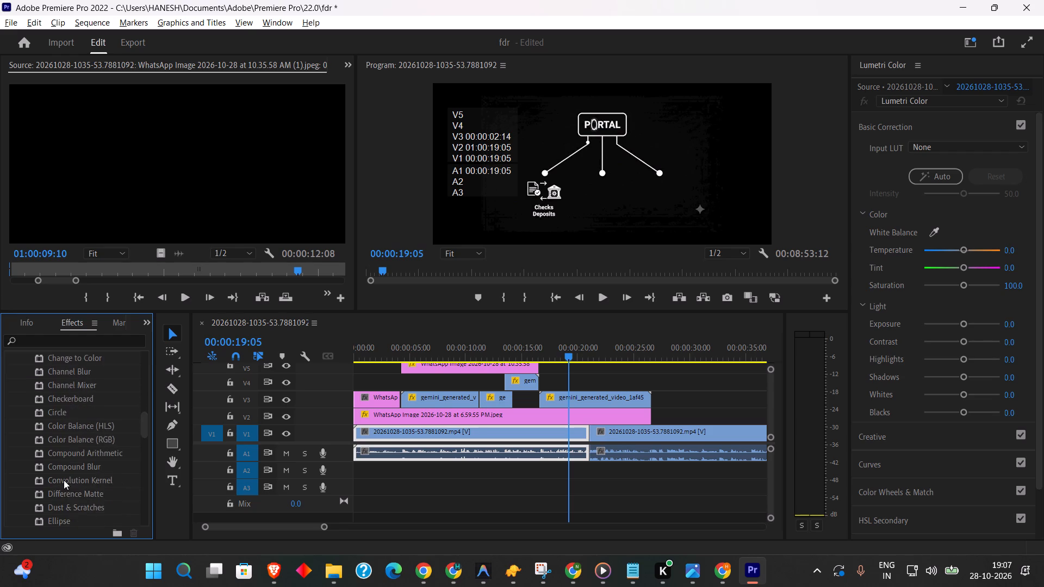
pyautogui.scroll(-20, 64, 480)
pyautogui.scroll(-2, 64, 480)
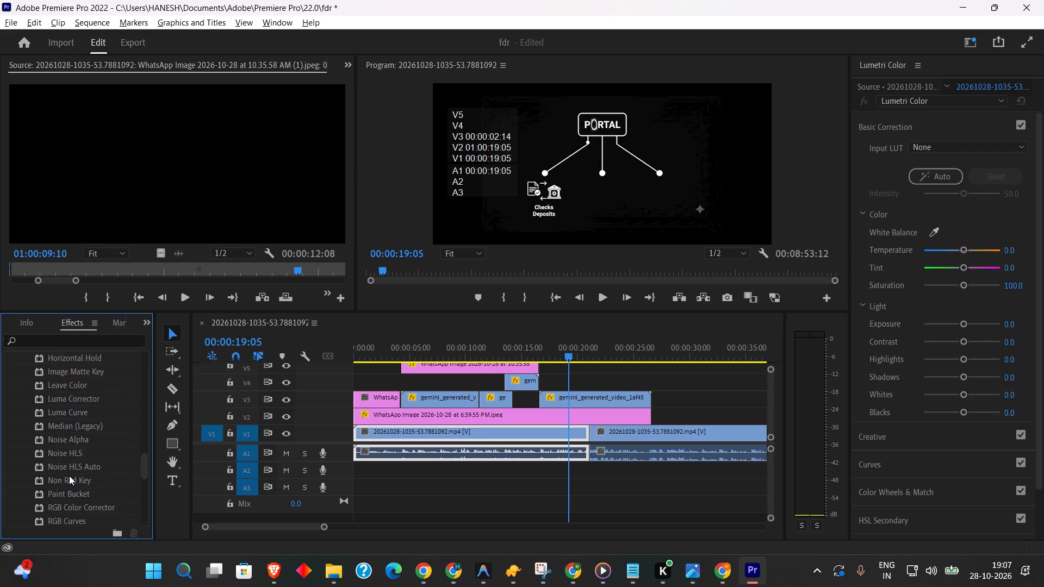
pyautogui.scroll(-20, 69, 476)
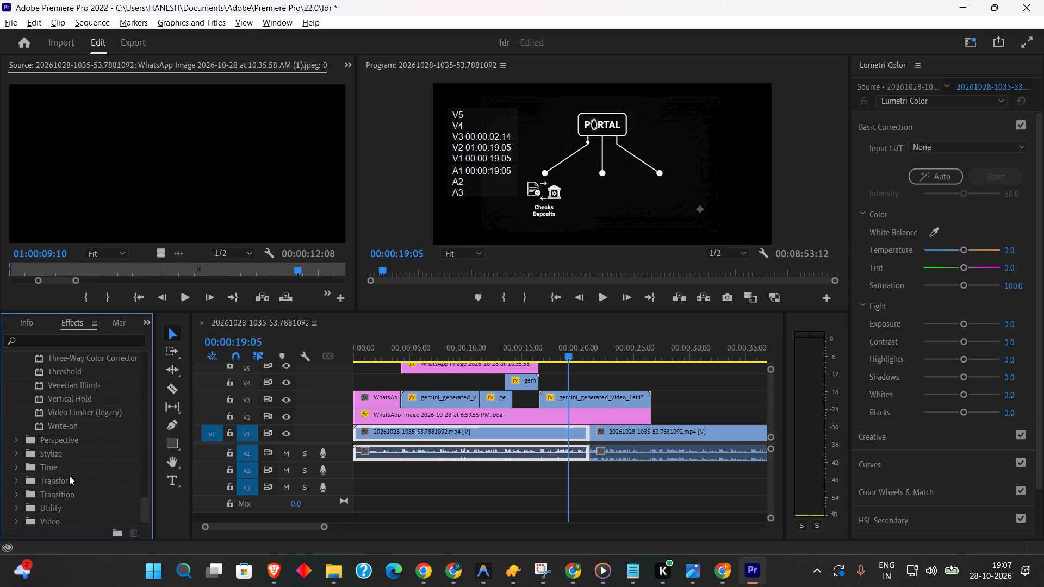
pyautogui.scroll(20, 69, 476)
pyautogui.scroll(6, 69, 476)
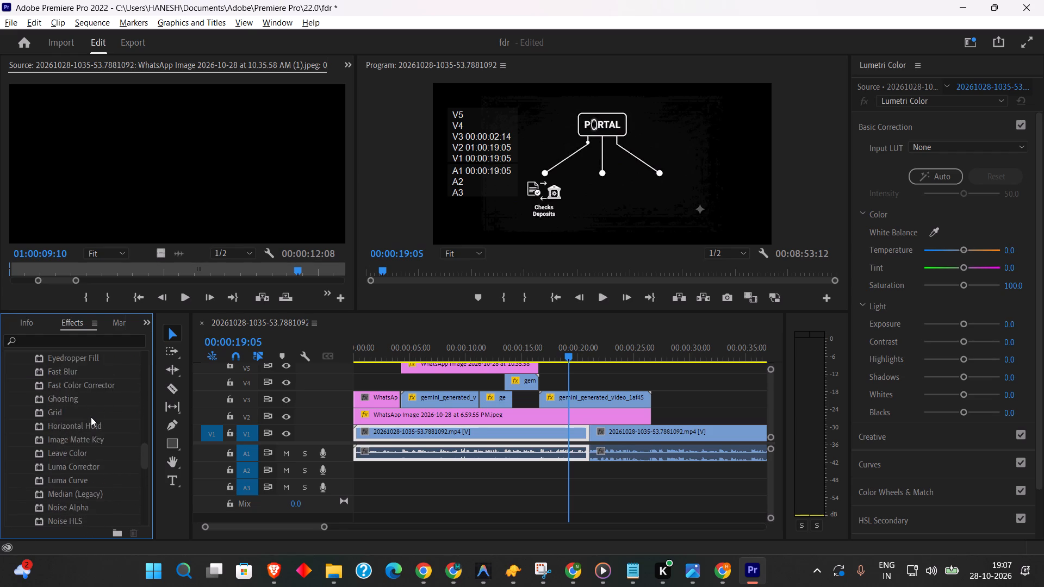
pyautogui.scroll(20, 91, 417)
pyautogui.scroll(9, 91, 417)
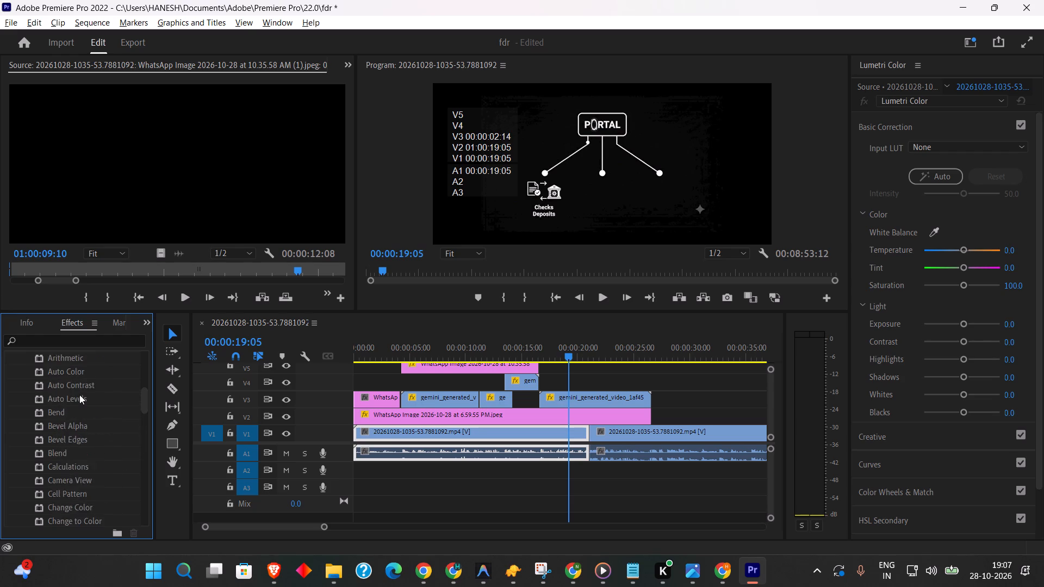
pyautogui.scroll(3, 79, 395)
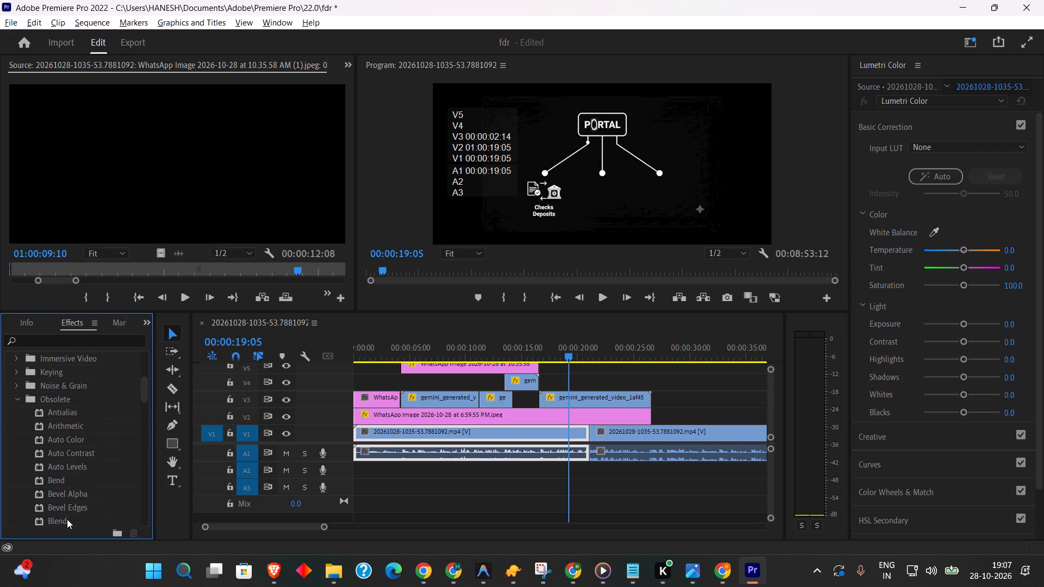
pyautogui.moveTo(67, 519); pyautogui.dragTo(431, 398)
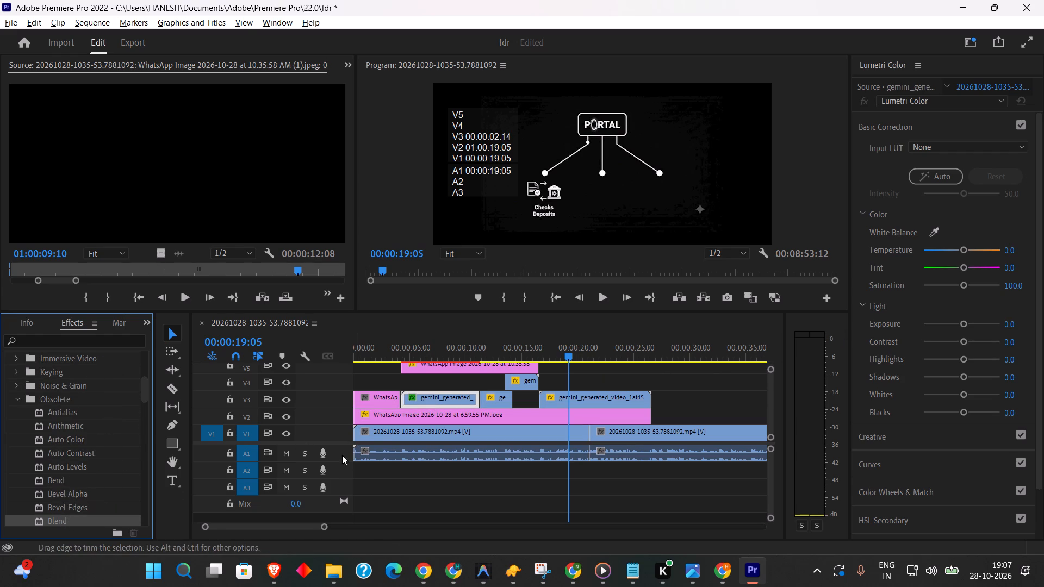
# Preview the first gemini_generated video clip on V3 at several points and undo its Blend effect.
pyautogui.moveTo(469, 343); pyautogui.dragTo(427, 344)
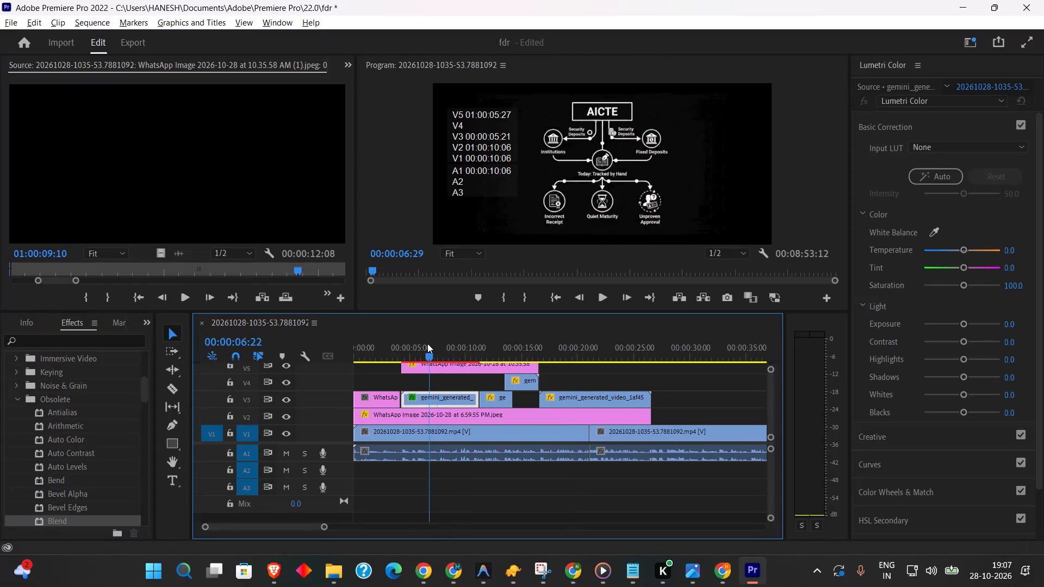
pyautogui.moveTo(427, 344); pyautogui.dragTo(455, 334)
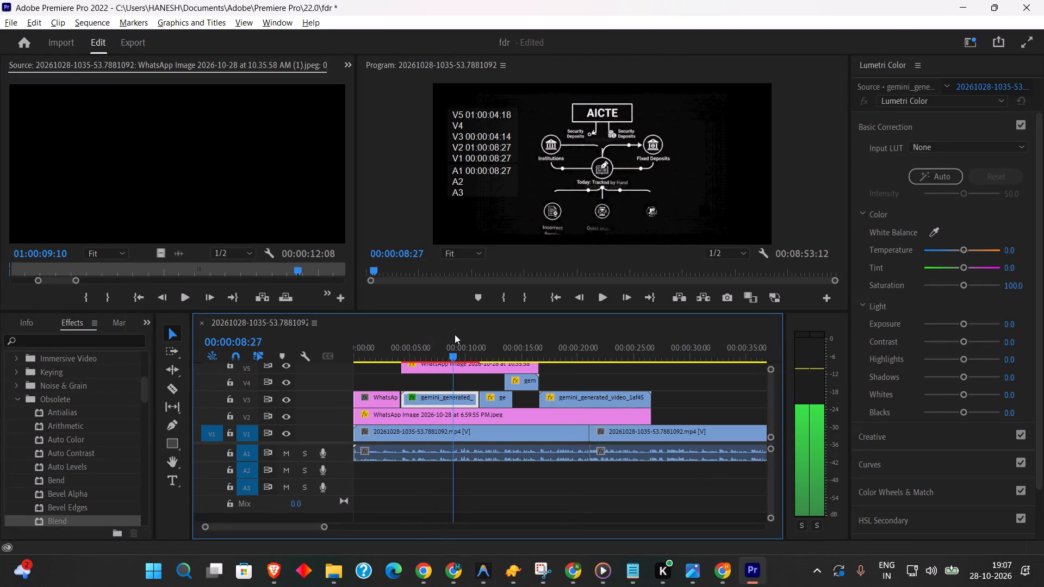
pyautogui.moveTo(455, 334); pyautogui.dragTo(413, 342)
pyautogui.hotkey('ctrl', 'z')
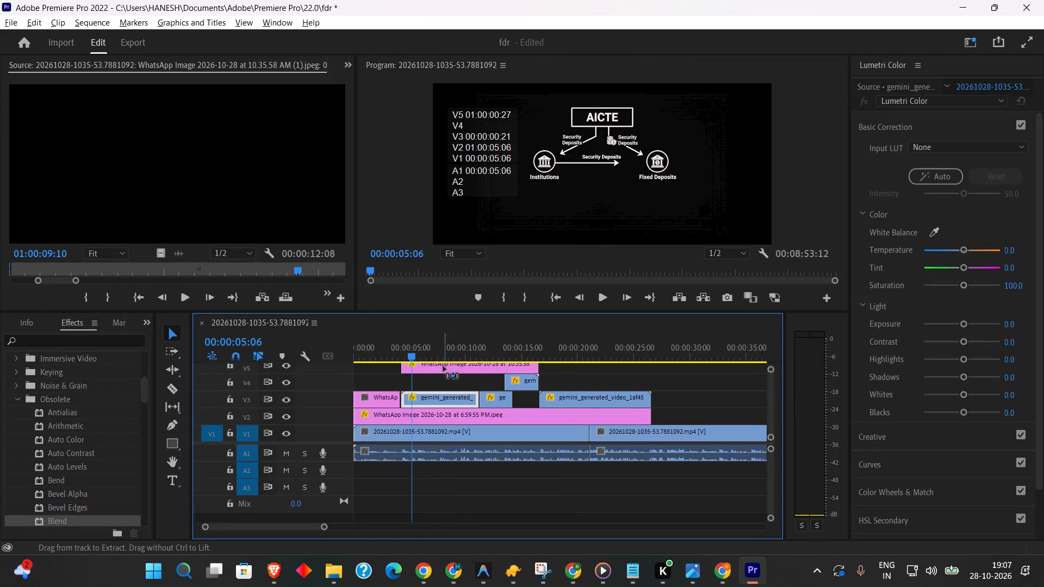
# Glance at the Chrome instructions, return to Premiere Pro and reapply the Obsolete group's Blend effect to the first gemini_generated clip on V3.
pyautogui.hotkey('alt', 'Tab')
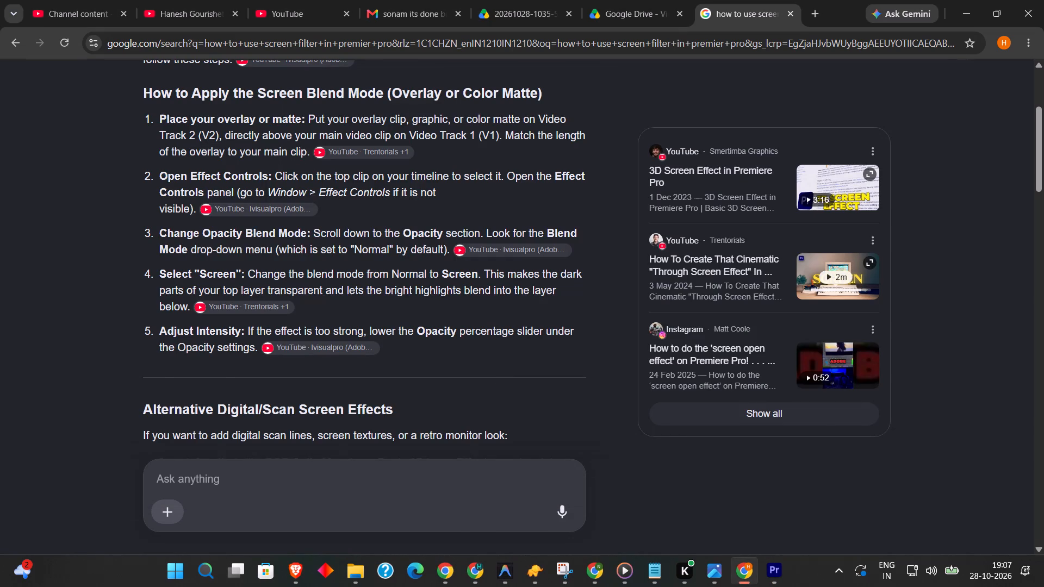
pyautogui.hotkey('alt', 'Tab')
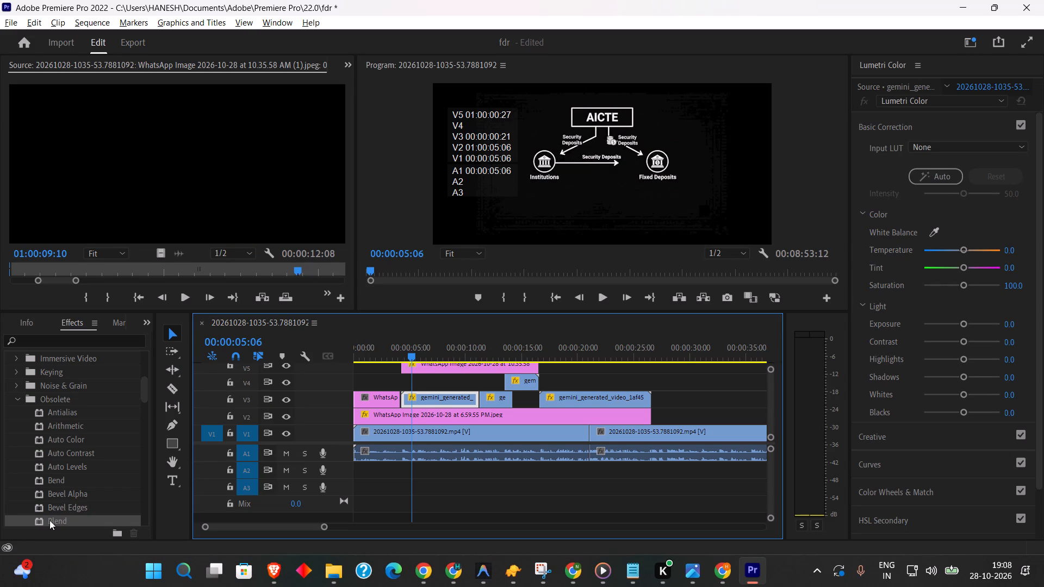
pyautogui.click(49, 520)
pyautogui.doubleClick(49, 520)
pyautogui.moveTo(43, 519); pyautogui.dragTo(434, 394)
# Open the first V3 gemini_generated clip in the Source monitor and check Lumetri Color's Basic Correction and Input LUT options for a blend setting.
pyautogui.doubleClick(449, 396)
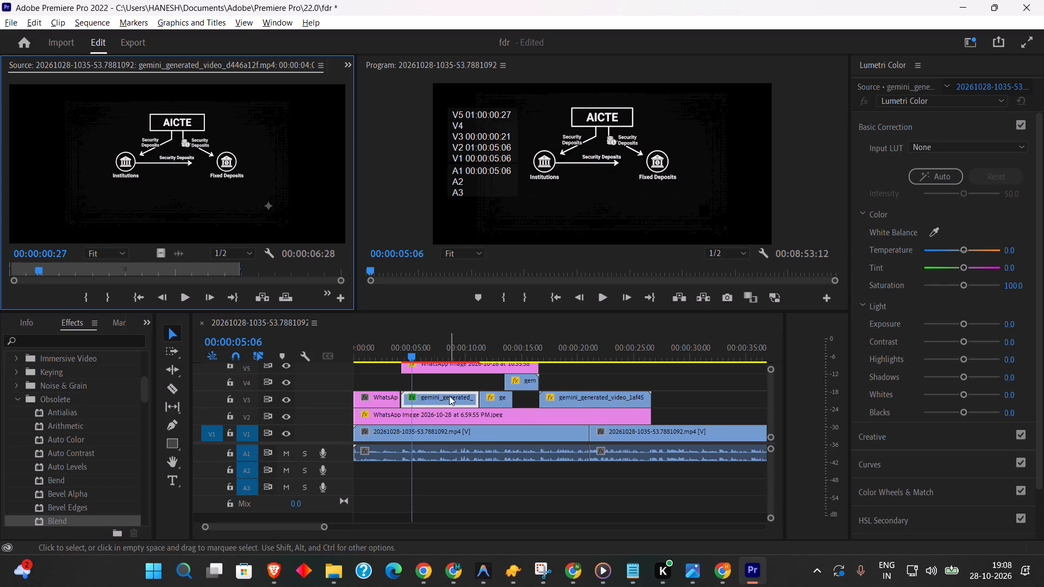
pyautogui.scroll(-3, 943, 199)
pyautogui.scroll(4, 943, 199)
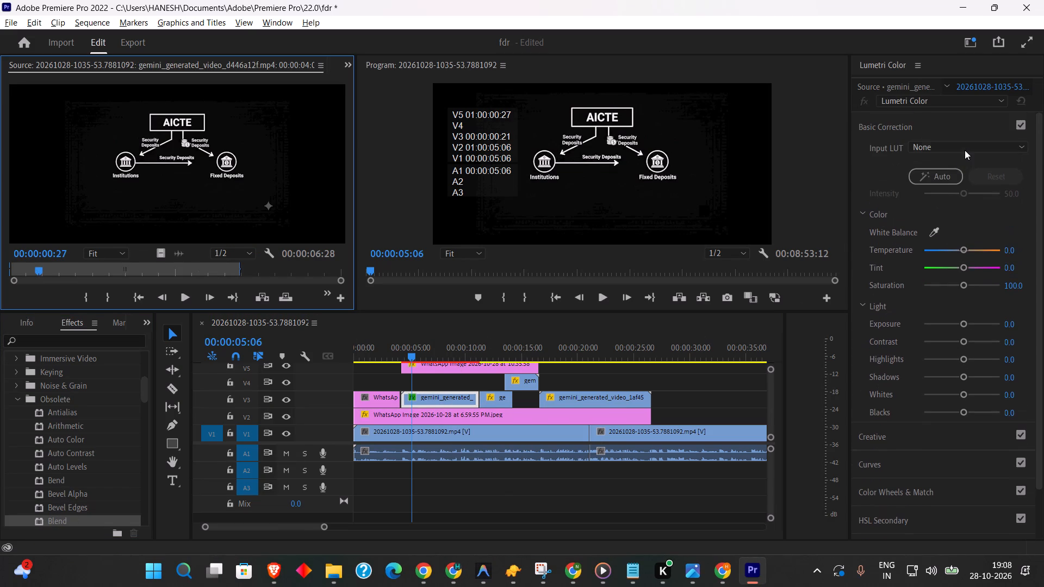
pyautogui.click(965, 149)
pyautogui.scroll(-7, 943, 205)
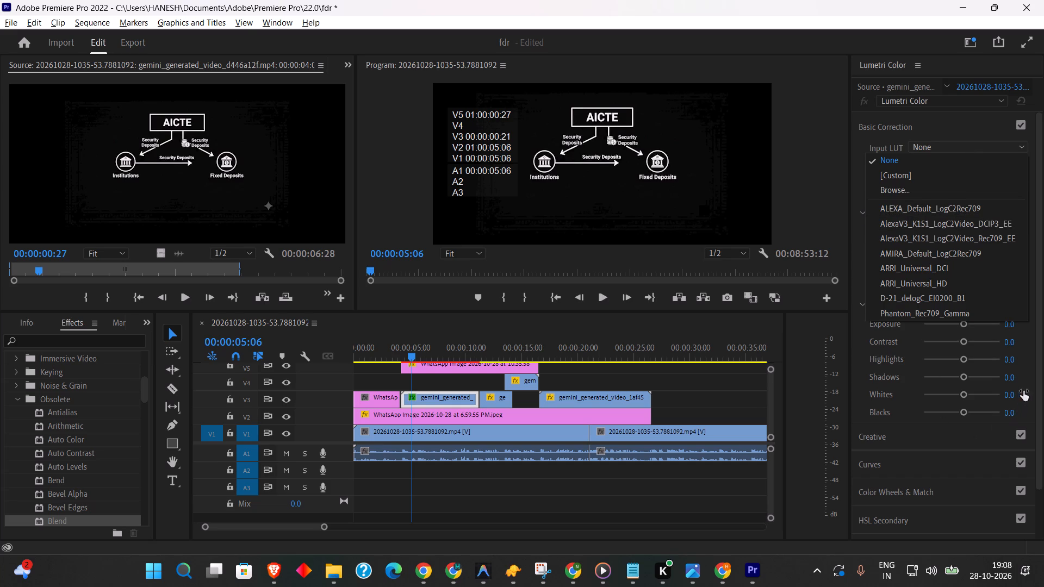
pyautogui.click(1030, 337)
# Switch to Chrome, reread the Screen blend mode instructions and browse the image results for the same search.
pyautogui.hotkey('alt', 'Tab')
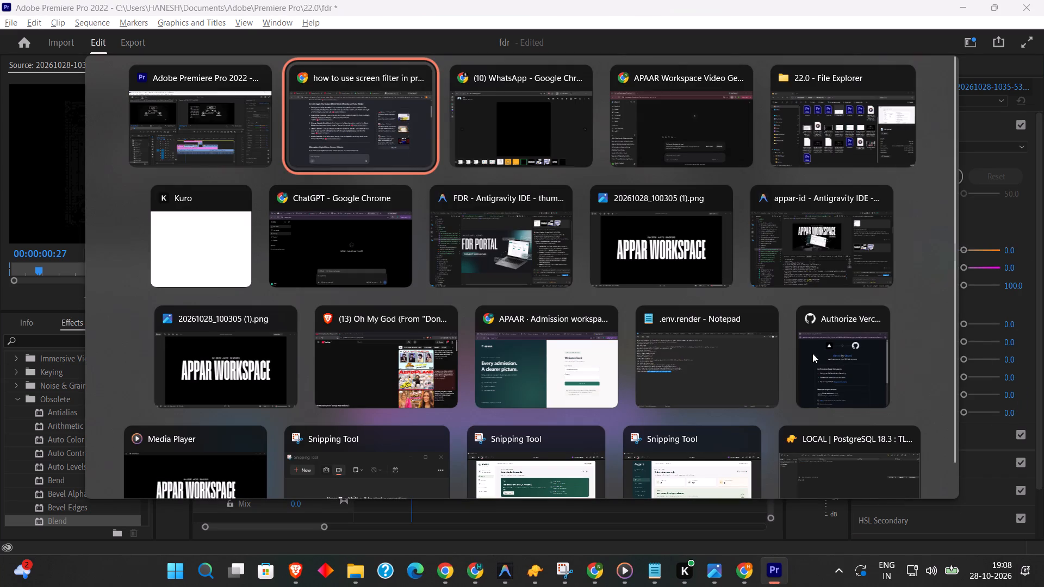
pyautogui.scroll(-4, 439, 179)
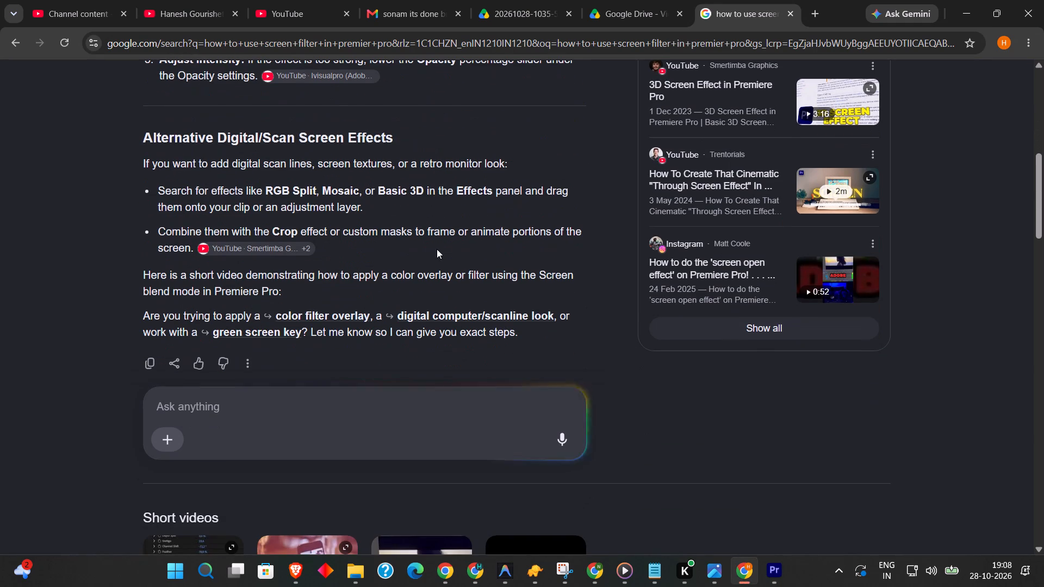
pyautogui.scroll(-4, 434, 259)
pyautogui.scroll(3, 434, 259)
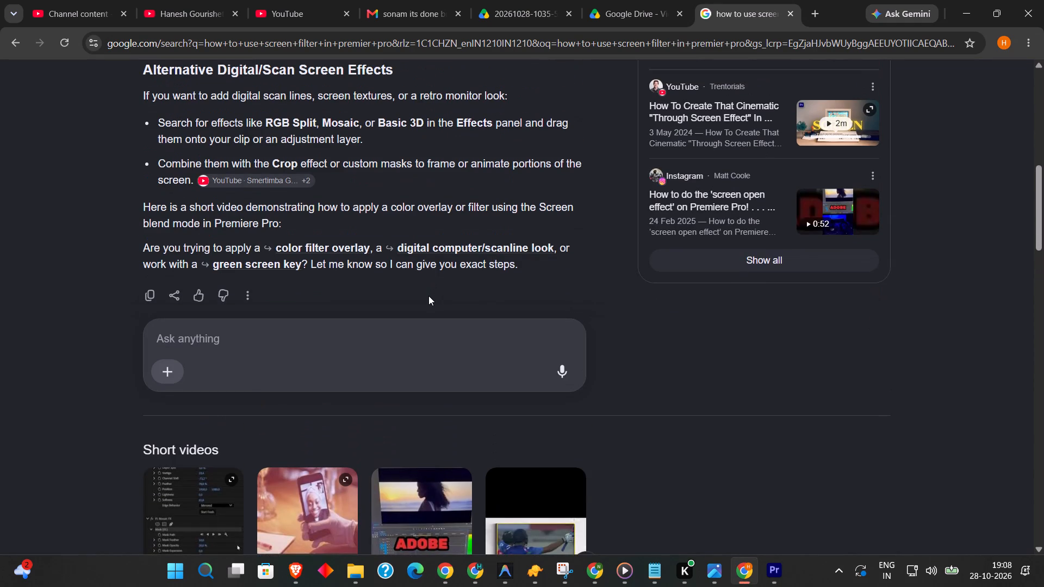
pyautogui.scroll(4, 428, 296)
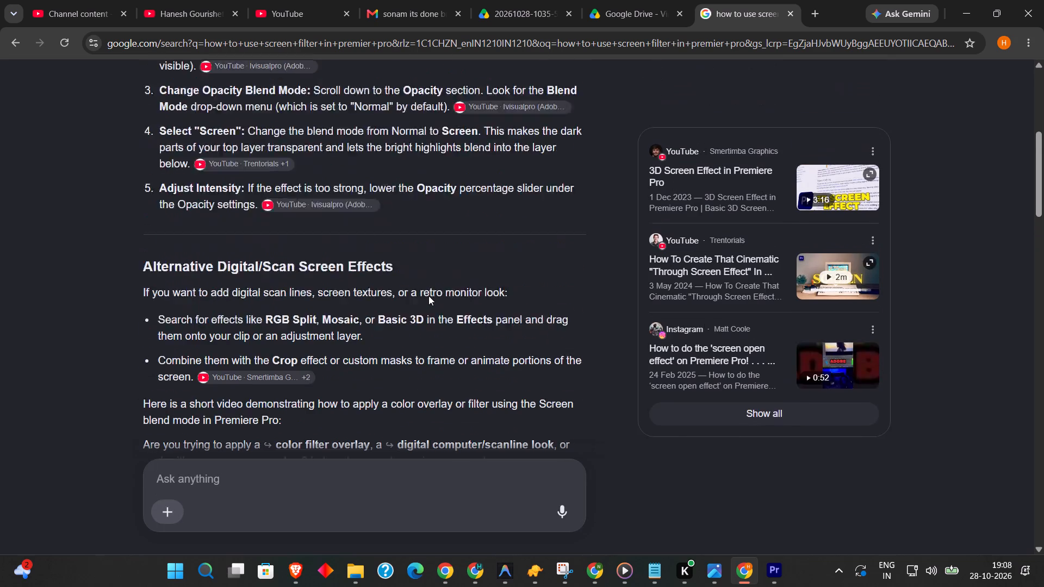
pyautogui.scroll(5, 428, 296)
pyautogui.scroll(-1, 428, 296)
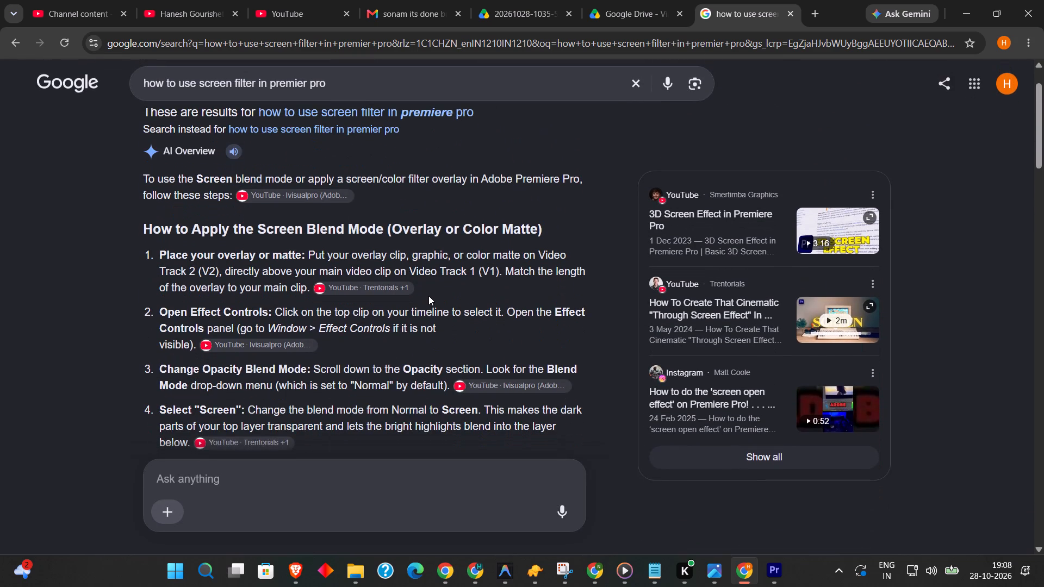
pyautogui.scroll(-2, 428, 296)
pyautogui.scroll(8, 428, 296)
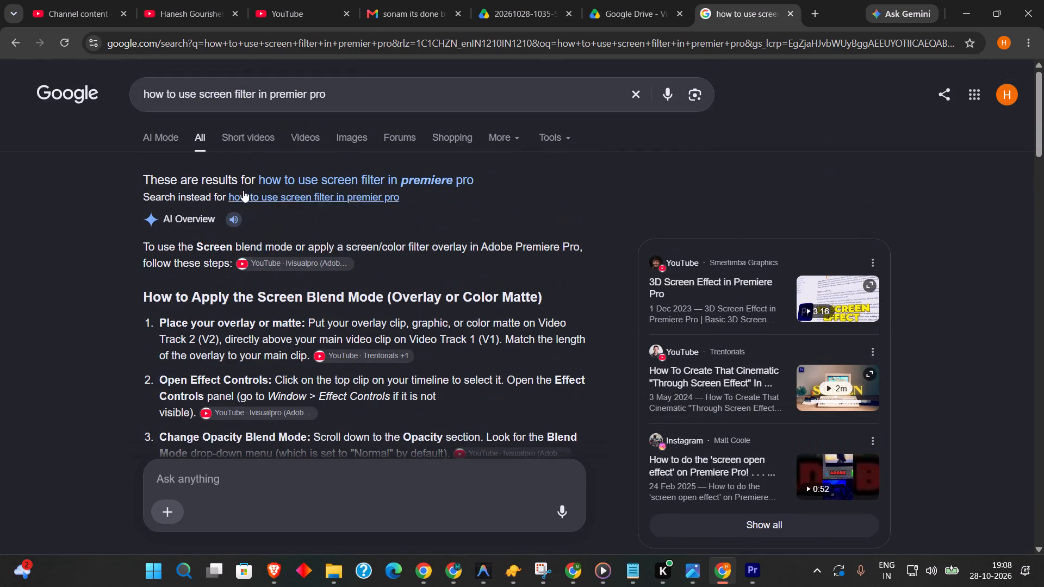
pyautogui.click(338, 135)
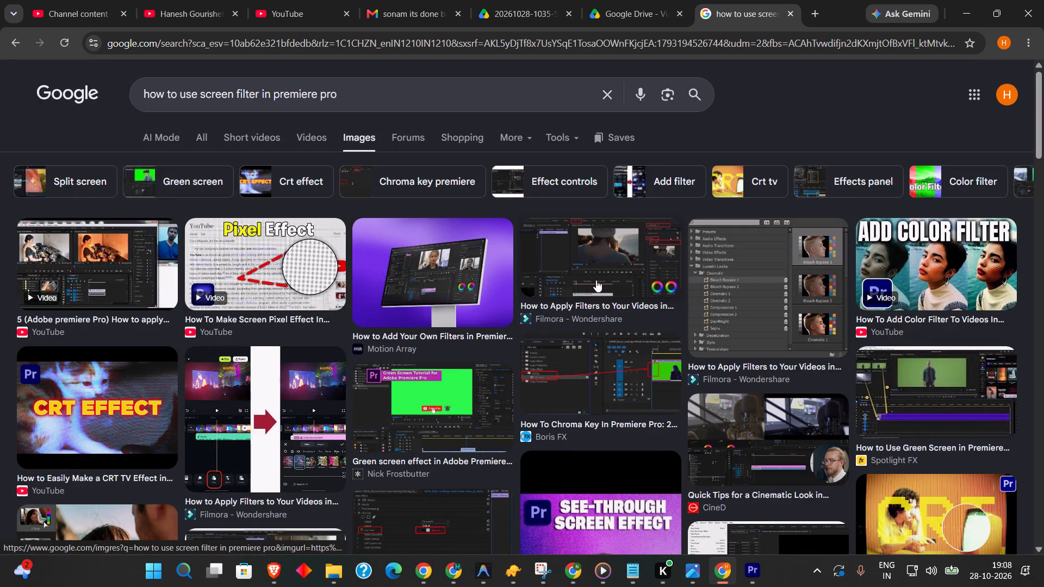
pyautogui.scroll(-4, 596, 280)
pyautogui.scroll(4, 596, 280)
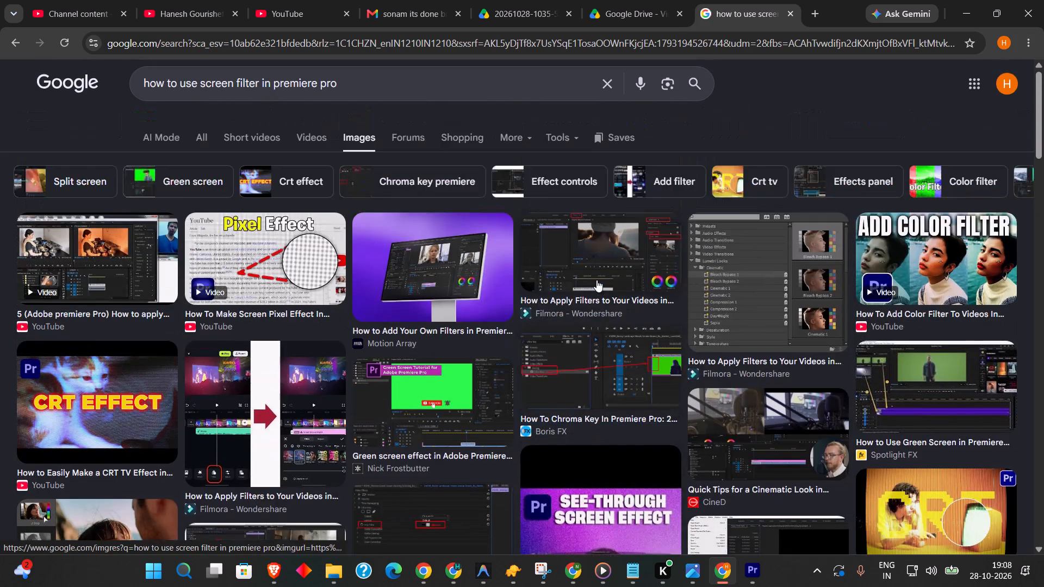
pyautogui.scroll(-3, 596, 280)
# Return to Premiere Pro and look through the Generate and Obsolete groups of Video Effects for a screen effect.
pyautogui.hotkey('alt', 'Tab')
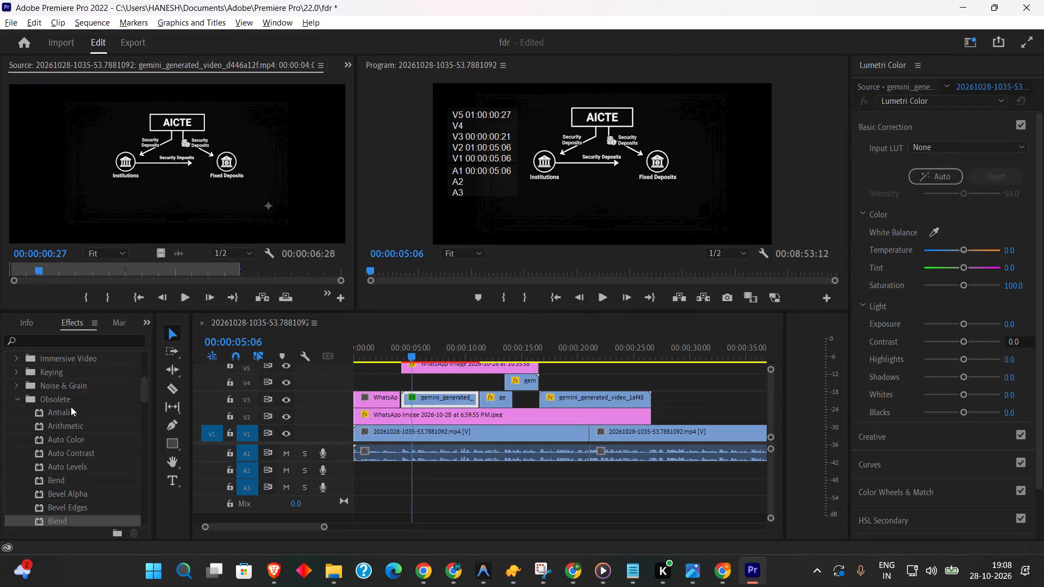
pyautogui.scroll(2, 22, 377)
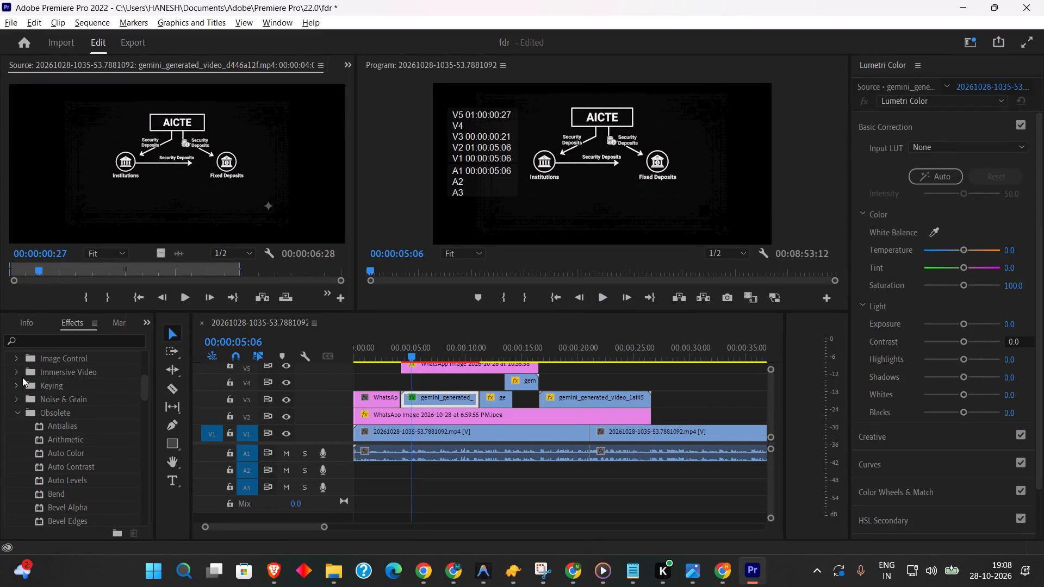
pyautogui.click(14, 371)
pyautogui.click(14, 371)
pyautogui.click(14, 357)
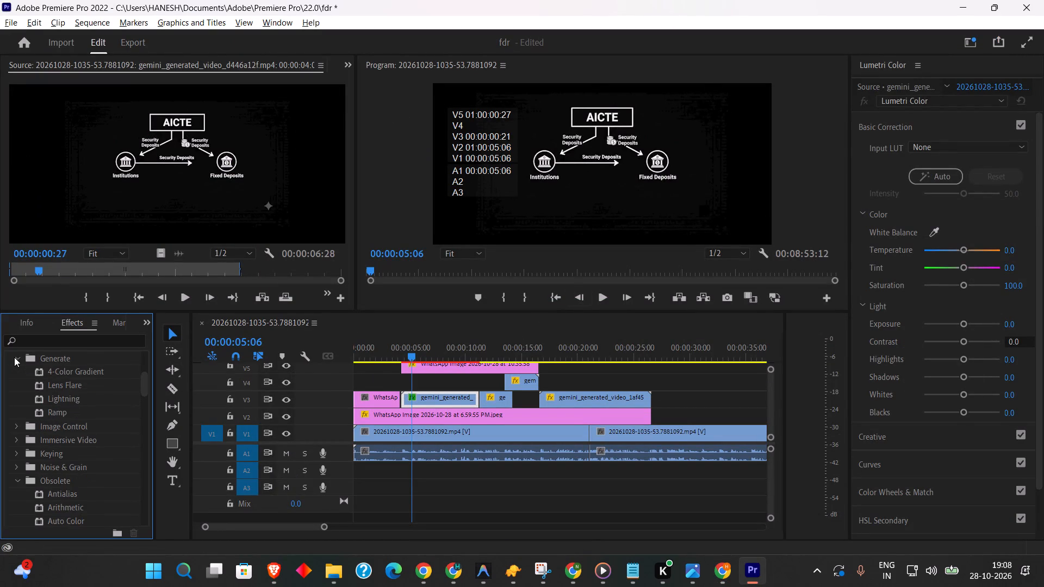
pyautogui.click(14, 357)
pyautogui.scroll(-12, 40, 431)
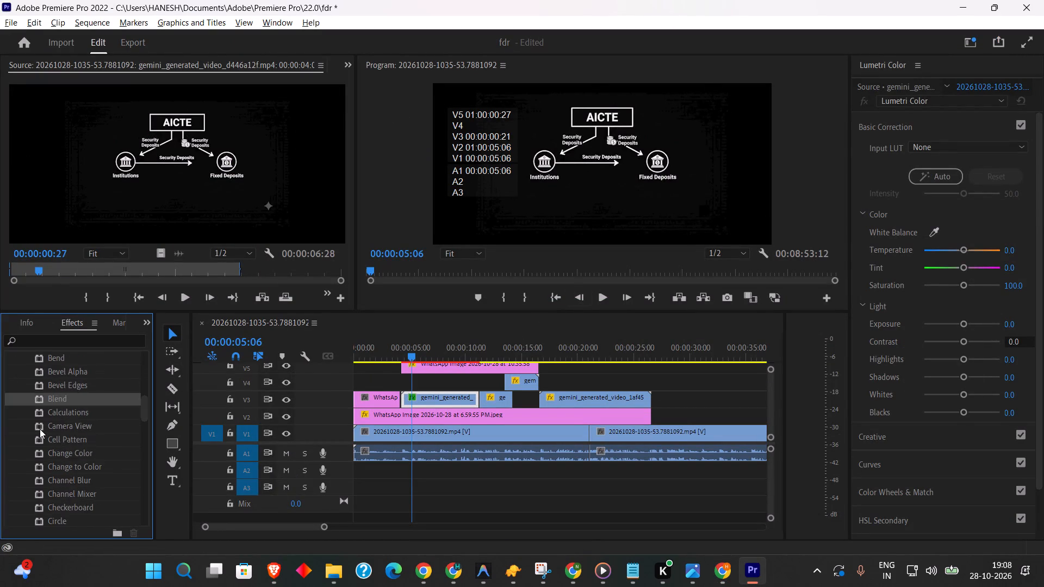
pyautogui.scroll(-18, 40, 429)
pyautogui.scroll(-7, 40, 427)
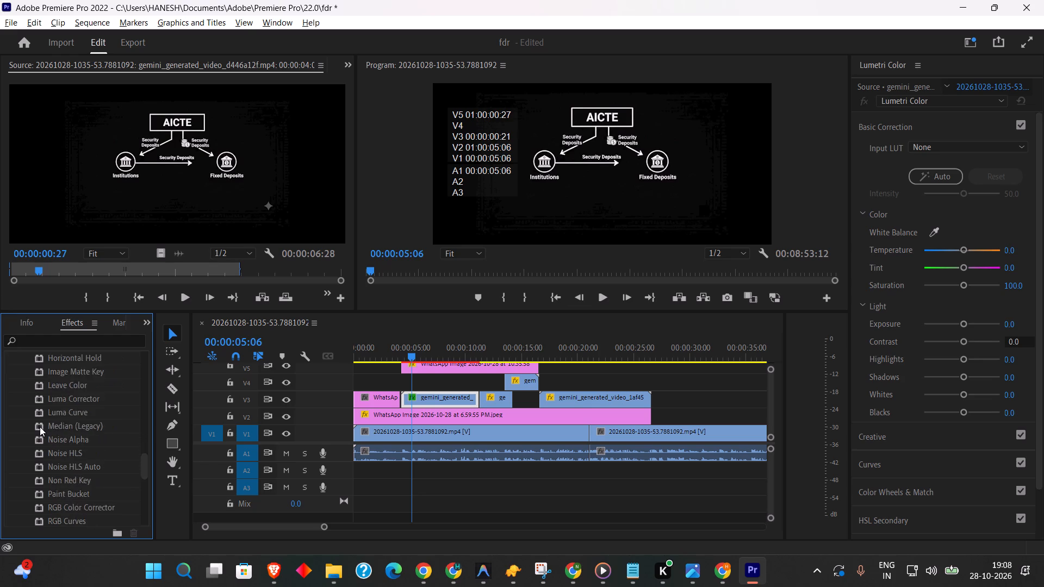
pyautogui.scroll(-20, 40, 427)
pyautogui.scroll(-5, 40, 427)
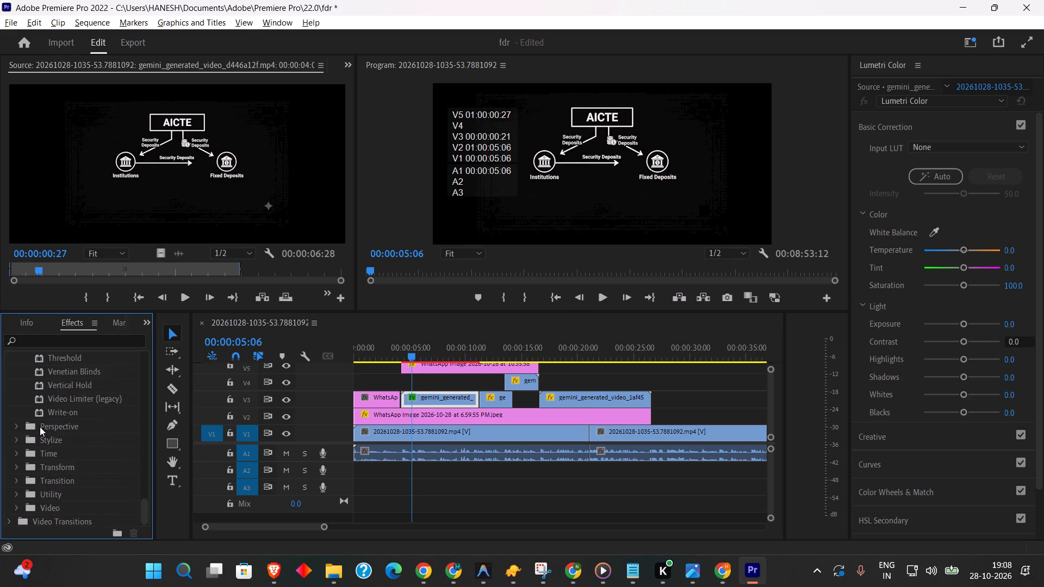
pyautogui.scroll(-4, 40, 427)
# Expand the Perspective, Stylize, Time, Transform, Transition, Utility and Video groups of Video Effects and look through them for a screen effect.
pyautogui.click(14, 426)
pyautogui.scroll(-2, 37, 426)
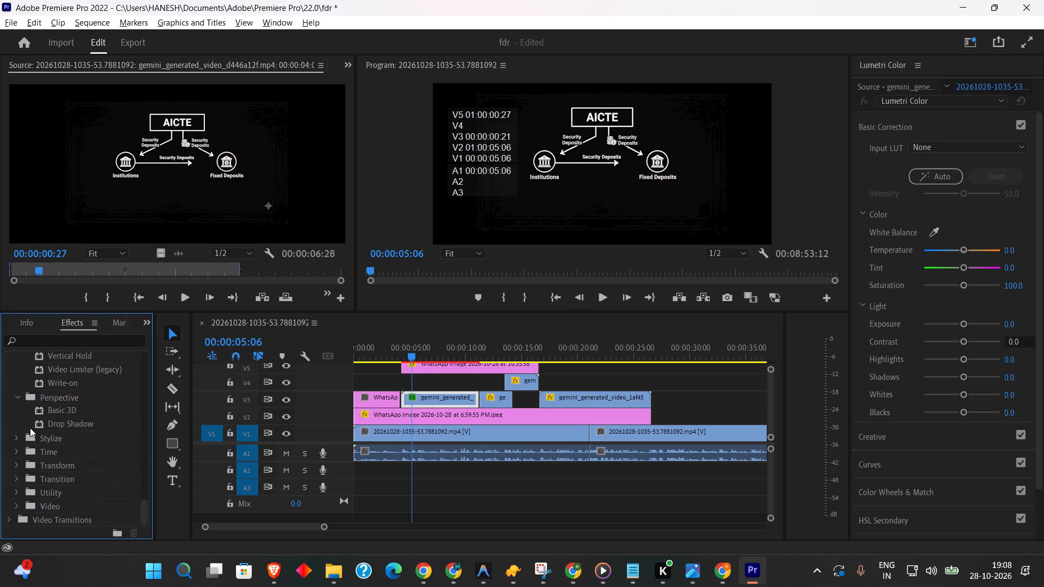
pyautogui.click(15, 437)
pyautogui.scroll(-11, 35, 433)
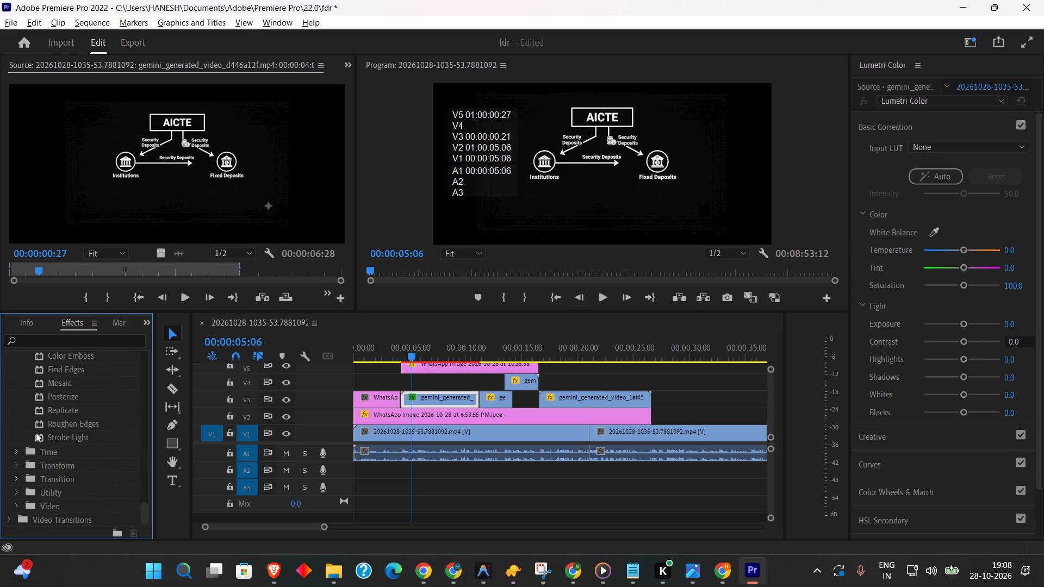
pyautogui.scroll(-2, 36, 433)
pyautogui.click(15, 451)
pyautogui.scroll(-4, 27, 447)
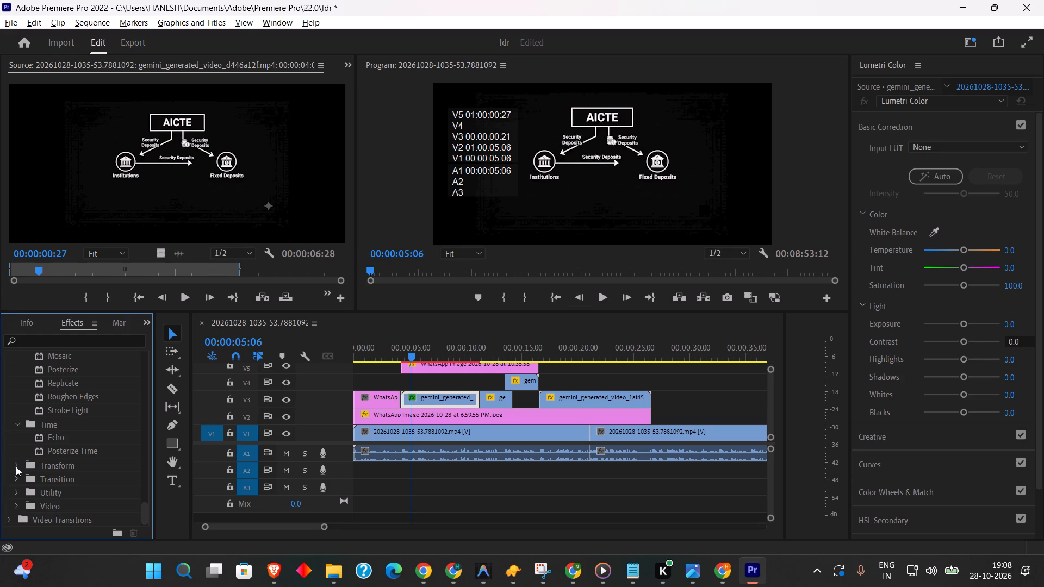
pyautogui.click(13, 466)
pyautogui.scroll(-7, 39, 460)
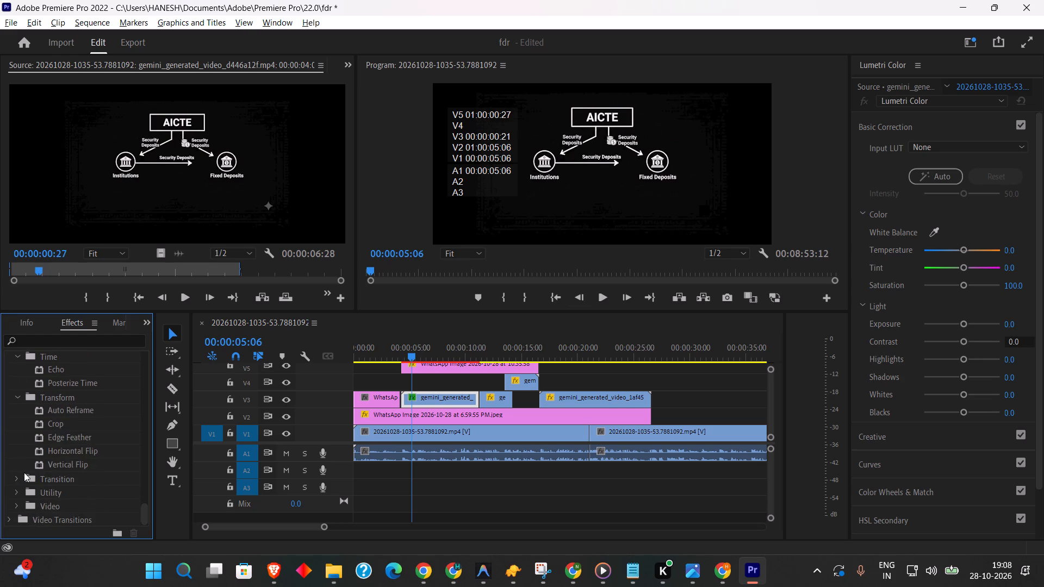
pyautogui.scroll(-2, 16, 476)
pyautogui.click(14, 478)
pyautogui.scroll(-5, 37, 470)
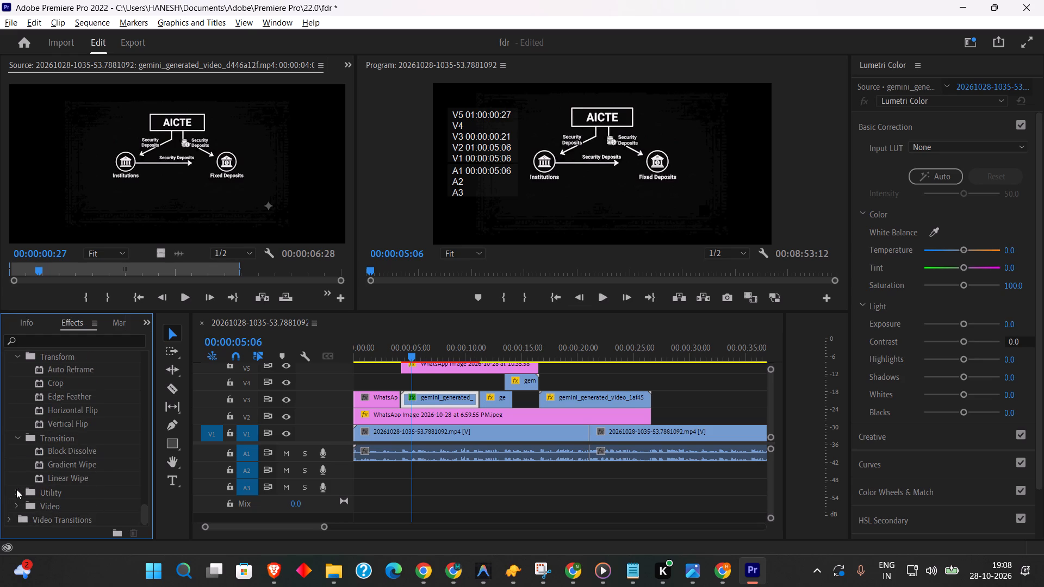
pyautogui.click(16, 489)
pyautogui.scroll(-4, 65, 482)
pyautogui.click(12, 505)
pyautogui.scroll(-4, 54, 494)
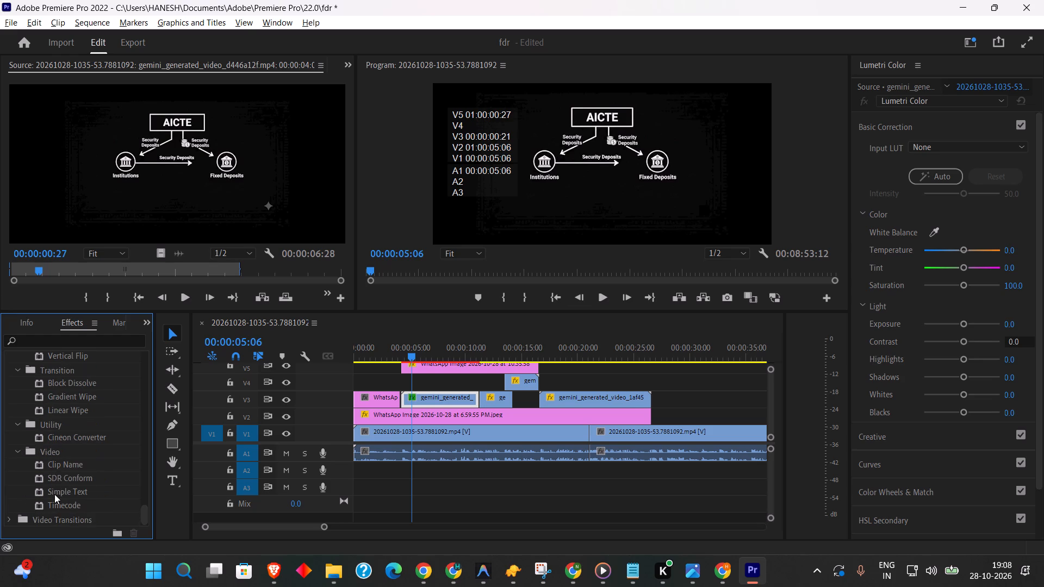
pyautogui.scroll(-3, 55, 494)
# Check the project's markers and edit history while searching for the blend option, and return to the Video Effects list.
pyautogui.moveTo(66, 457); pyautogui.dragTo(97, 442)
pyautogui.click(79, 321)
pyautogui.click(149, 324)
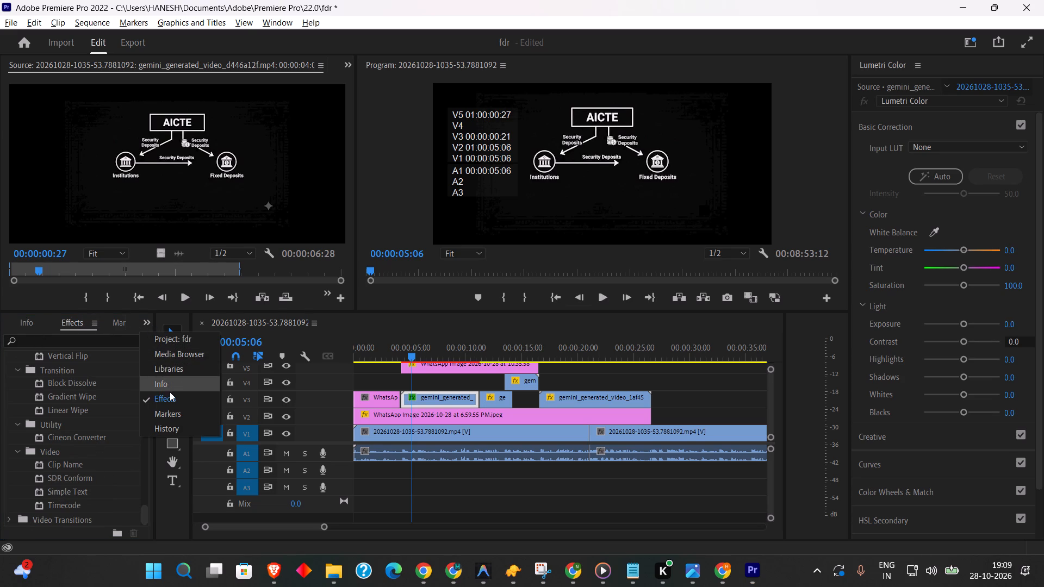
pyautogui.click(170, 395)
pyautogui.scroll(11, 11, 399)
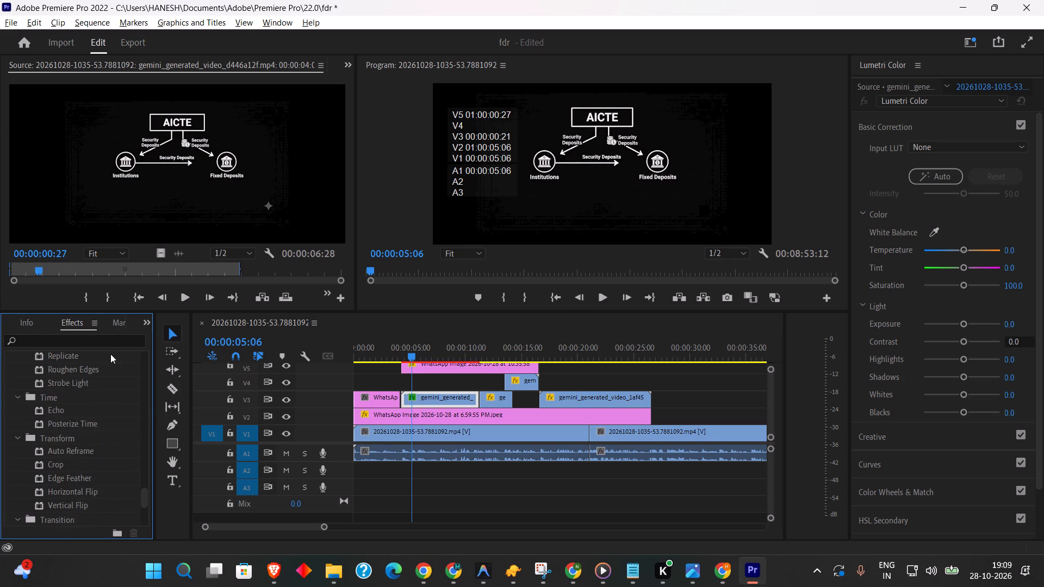
pyautogui.scroll(12, 113, 350)
pyautogui.click(119, 326)
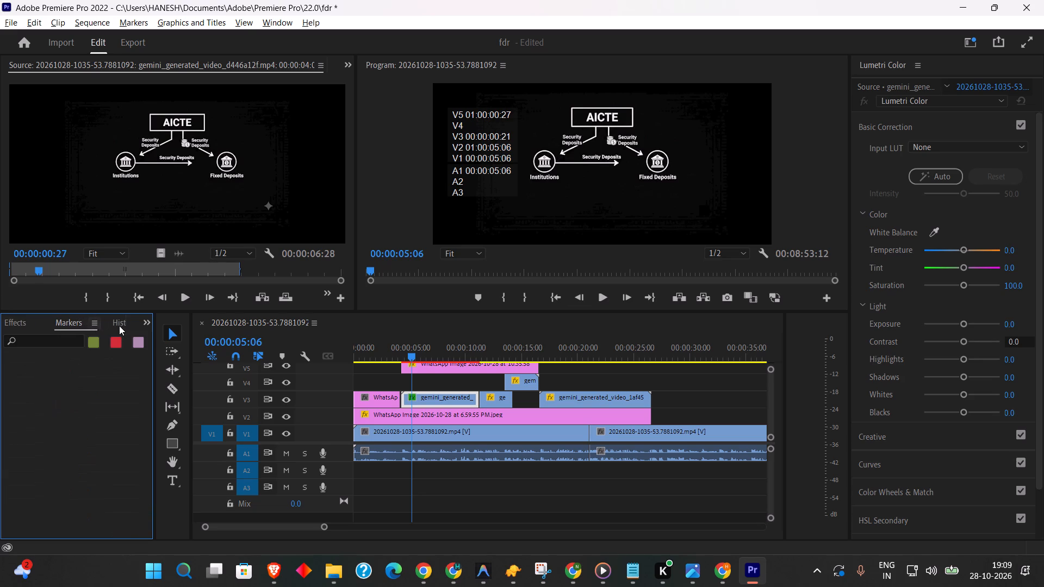
pyautogui.click(109, 326)
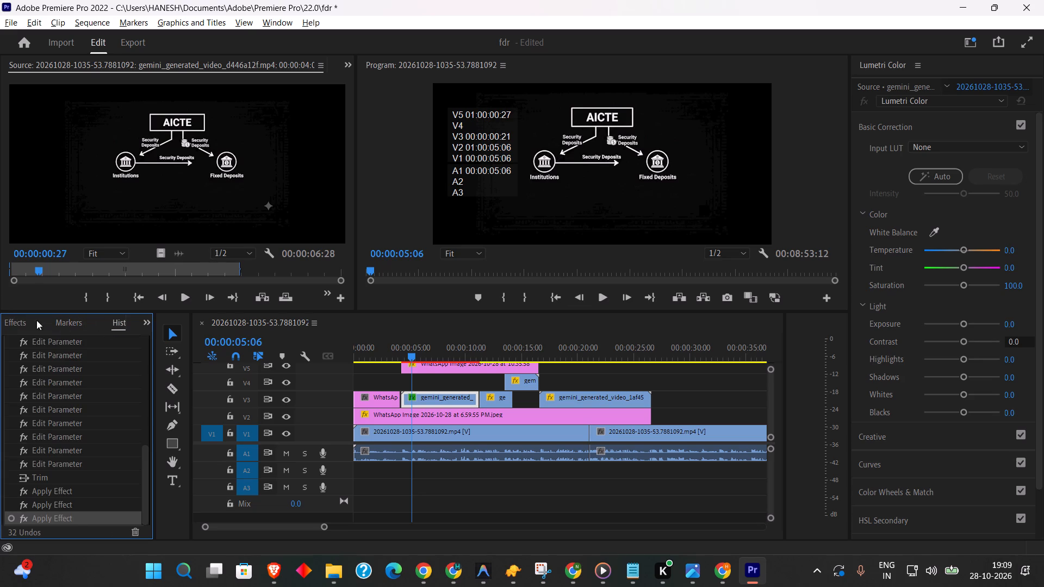
pyautogui.click(21, 320)
pyautogui.scroll(13, 22, 379)
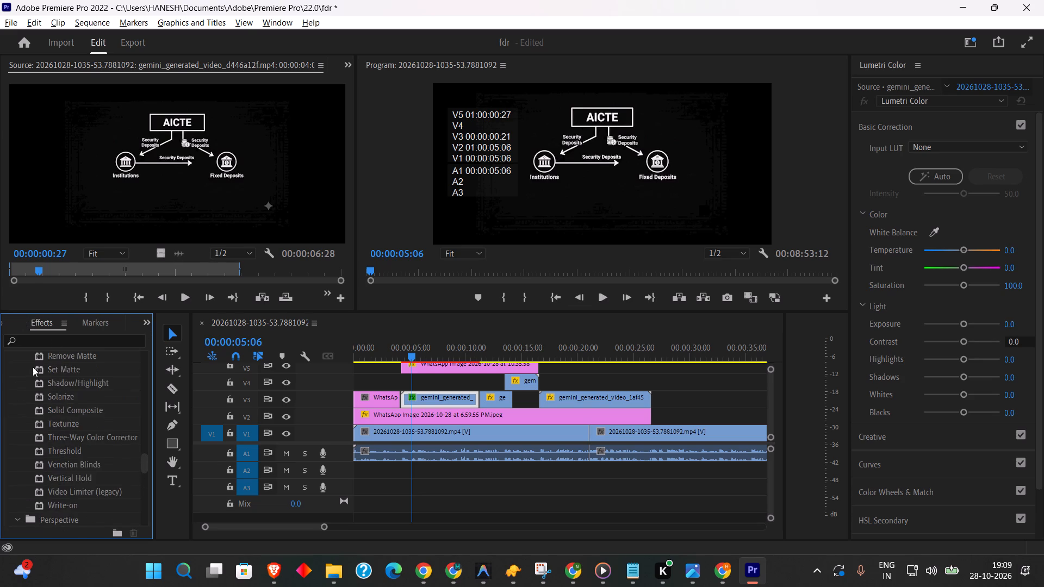
# Search the effects library for "screen", expand its categories to look for a match, and clear the search.
pyautogui.scroll(4, 33, 367)
pyautogui.click(68, 337)
pyautogui.click(70, 347)
pyautogui.click(76, 335)
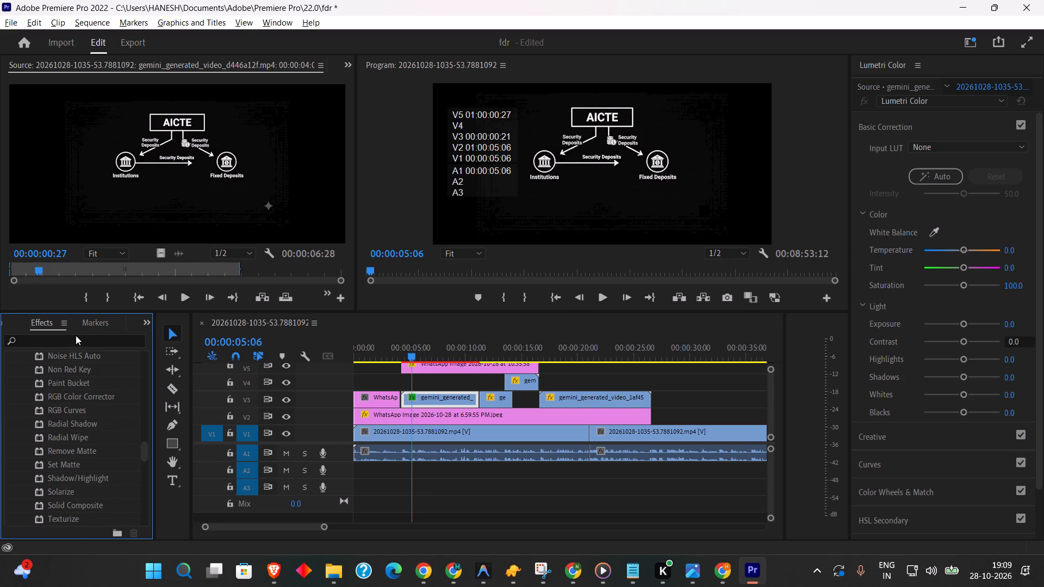
pyautogui.click(76, 339)
pyautogui.write('scree')
pyautogui.press('n')
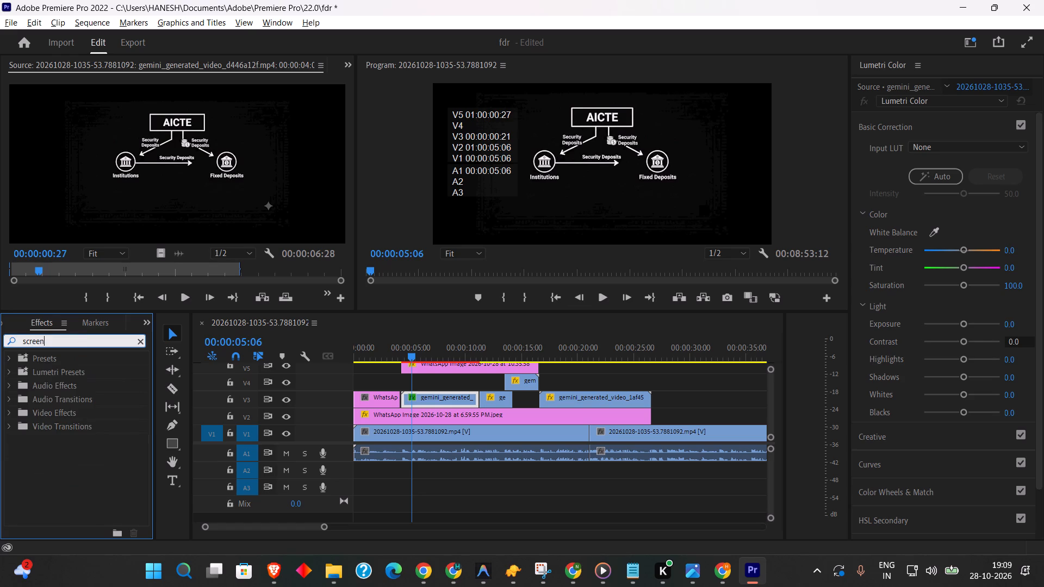
pyautogui.click(10, 358)
pyautogui.click(9, 357)
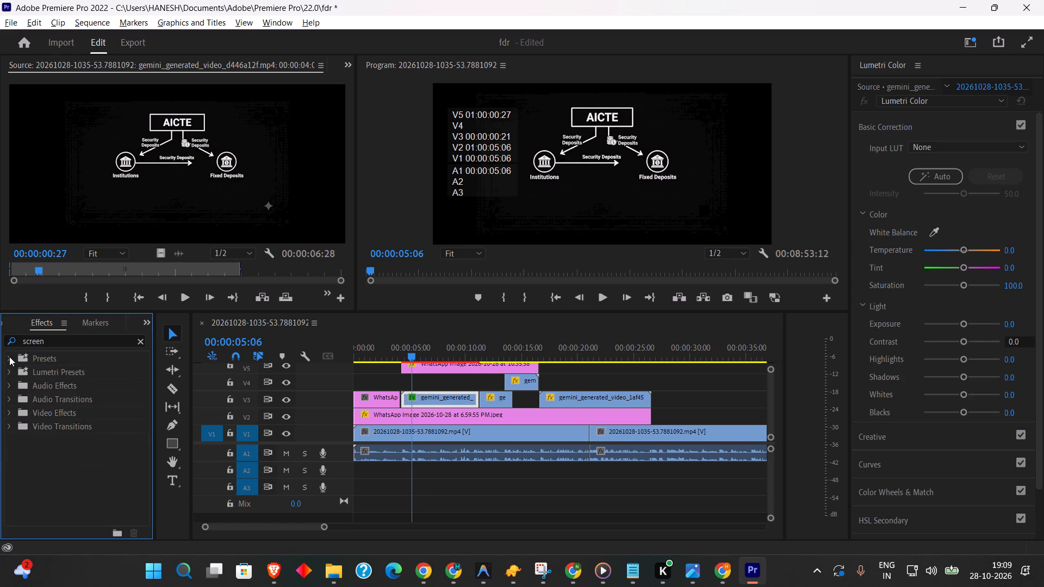
pyautogui.click(9, 371)
pyautogui.click(9, 385)
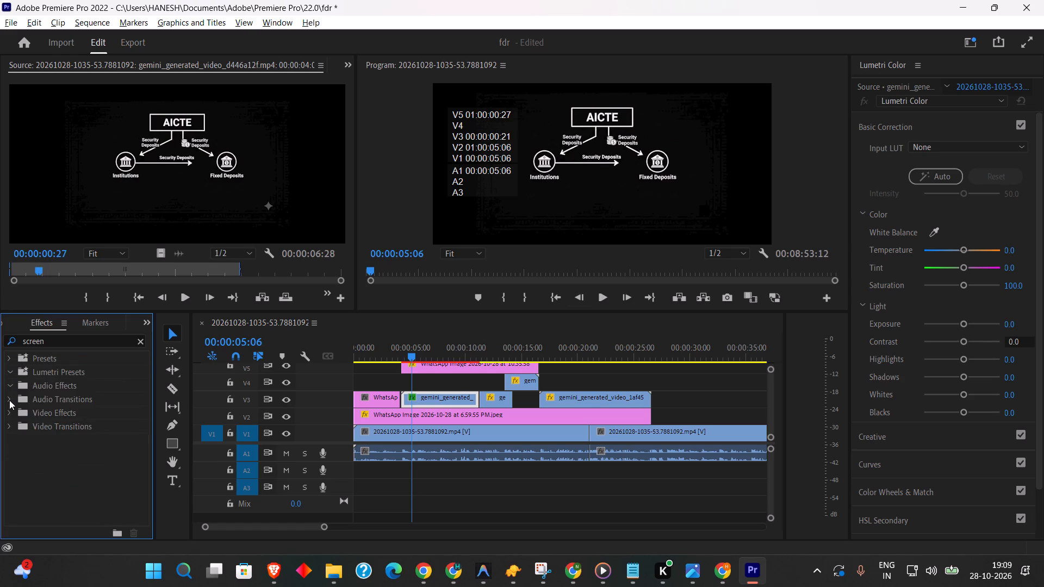
pyautogui.click(9, 400)
pyautogui.click(9, 410)
pyautogui.click(9, 419)
pyautogui.click(9, 428)
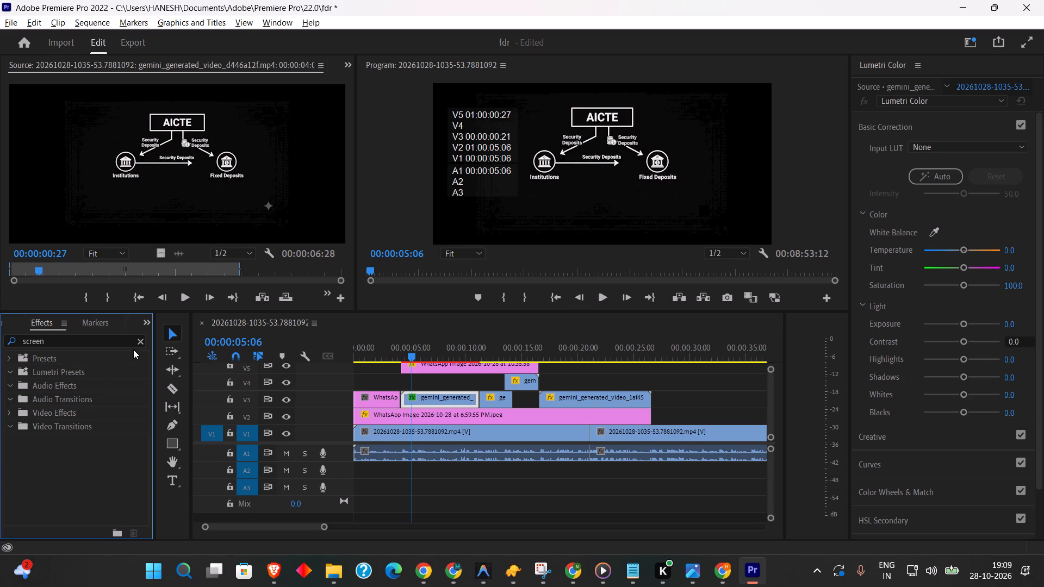
pyautogui.click(138, 342)
pyautogui.scroll(4, 533, 325)
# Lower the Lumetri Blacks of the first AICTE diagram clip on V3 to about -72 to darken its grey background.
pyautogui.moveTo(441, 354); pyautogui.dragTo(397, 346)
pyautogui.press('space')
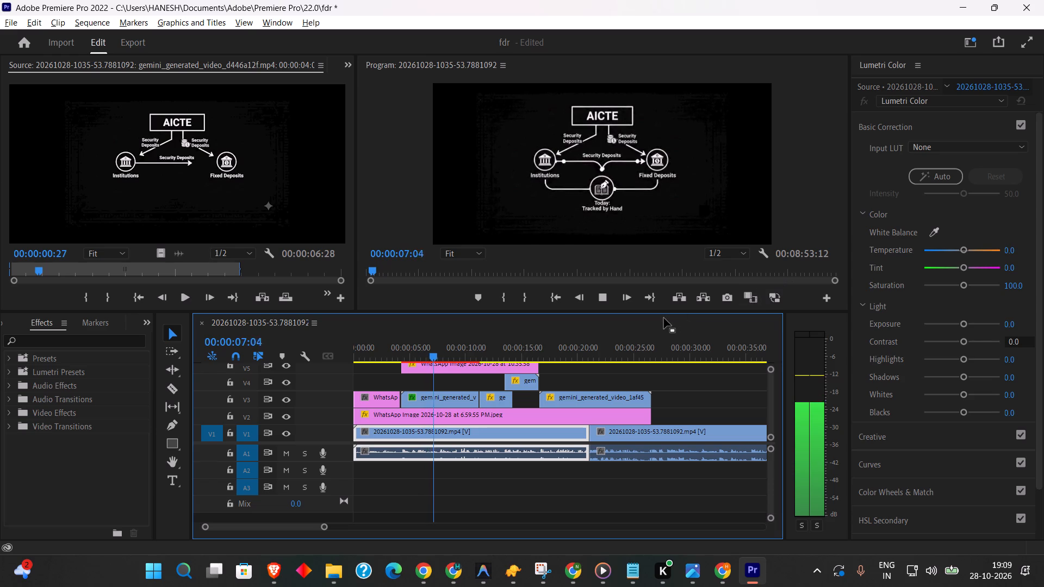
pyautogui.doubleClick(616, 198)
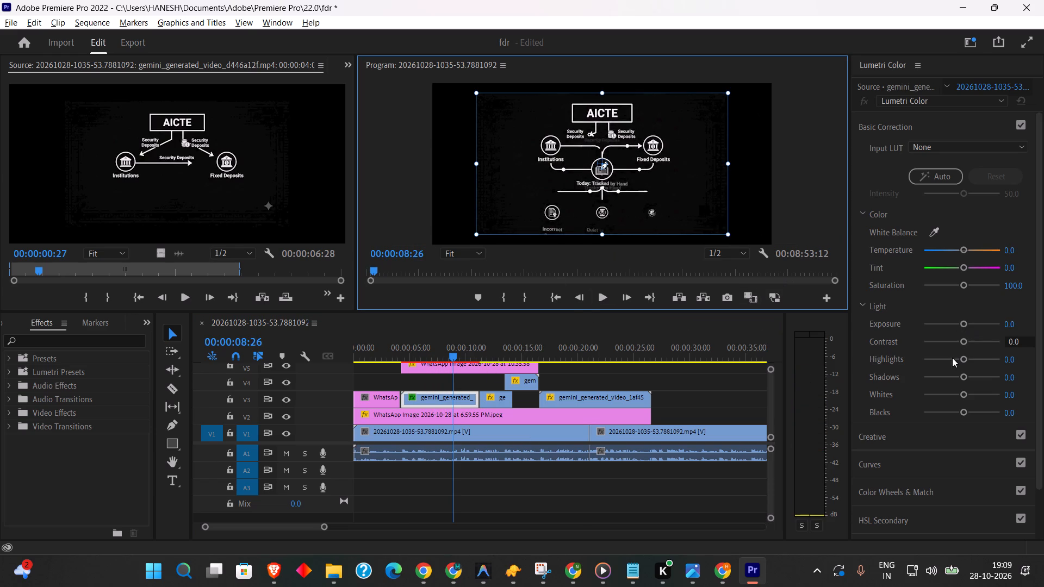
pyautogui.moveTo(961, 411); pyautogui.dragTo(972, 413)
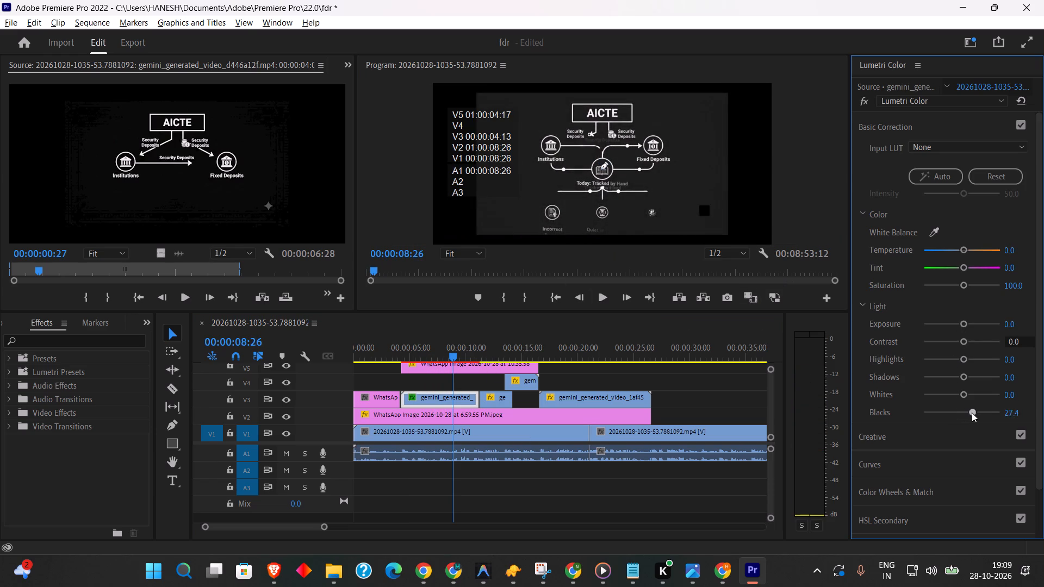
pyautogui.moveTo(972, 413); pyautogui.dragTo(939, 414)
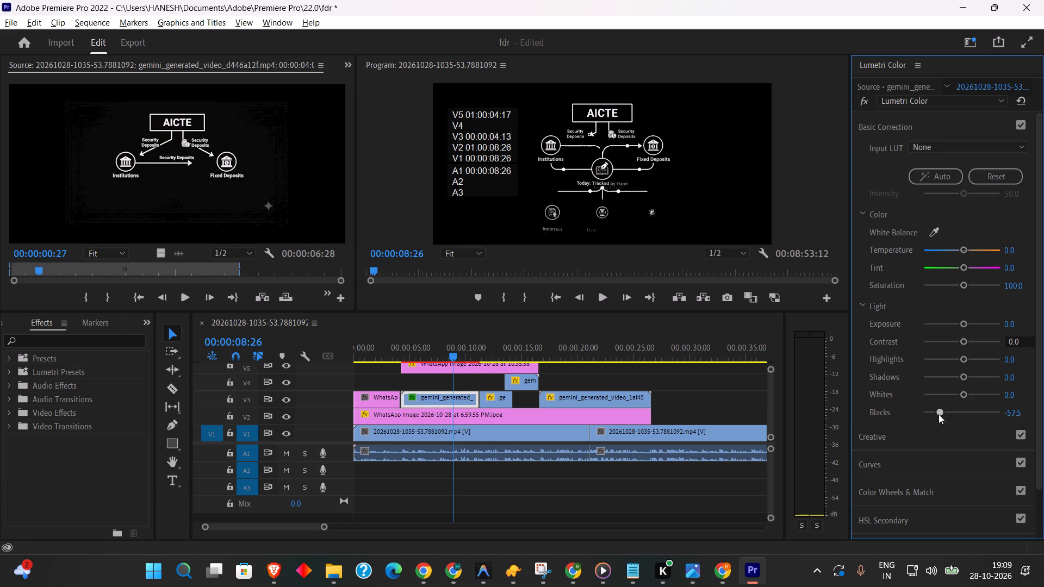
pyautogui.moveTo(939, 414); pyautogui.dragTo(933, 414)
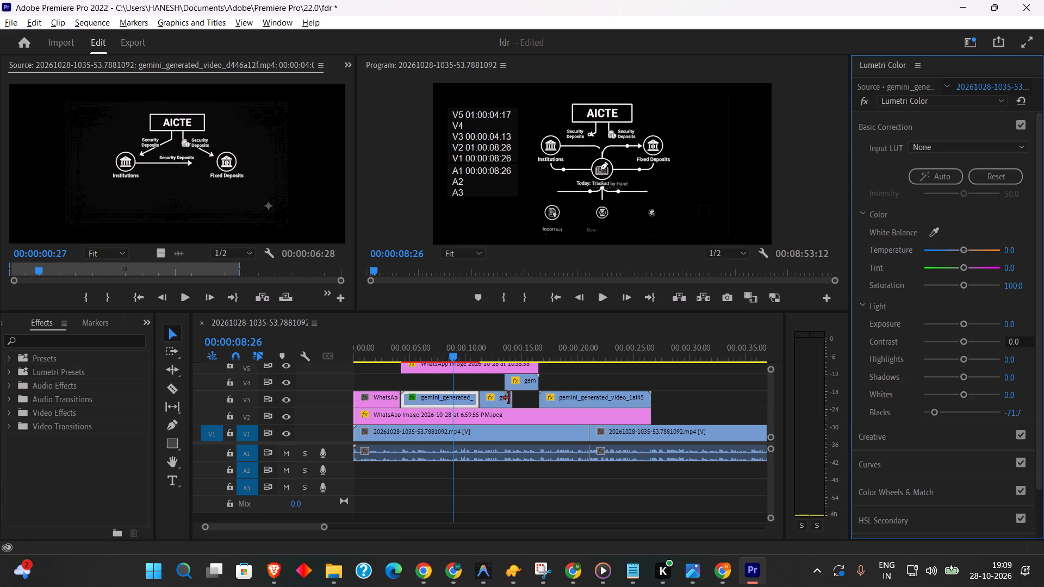
# Play back the AICTE diagram section, and set the first AICTE diagram clip's Lumetri Blacks to -70.
pyautogui.moveTo(412, 353); pyautogui.dragTo(375, 344)
pyautogui.press('space')
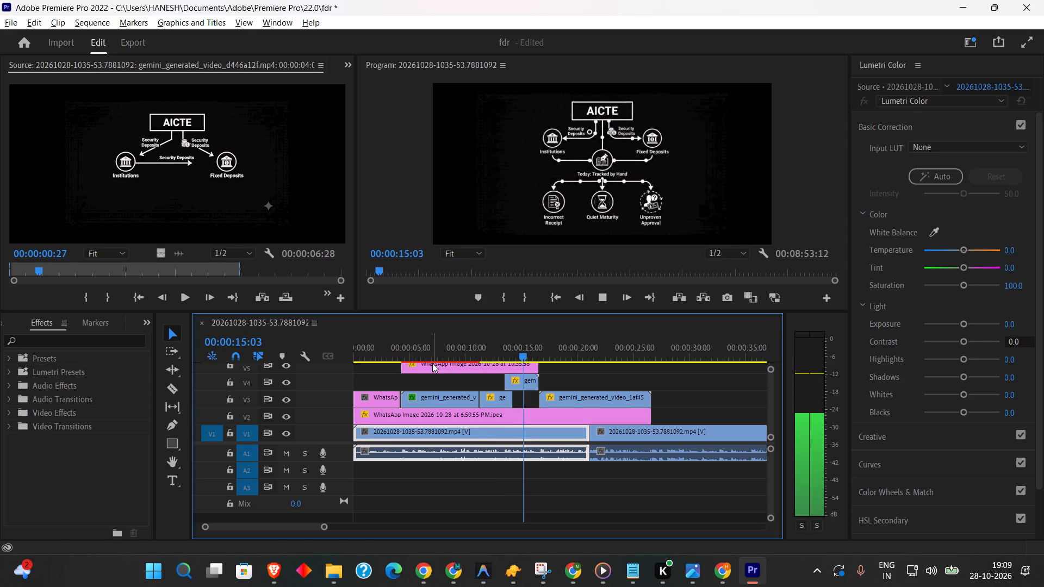
pyautogui.moveTo(452, 347); pyautogui.dragTo(479, 347)
pyautogui.press('space')
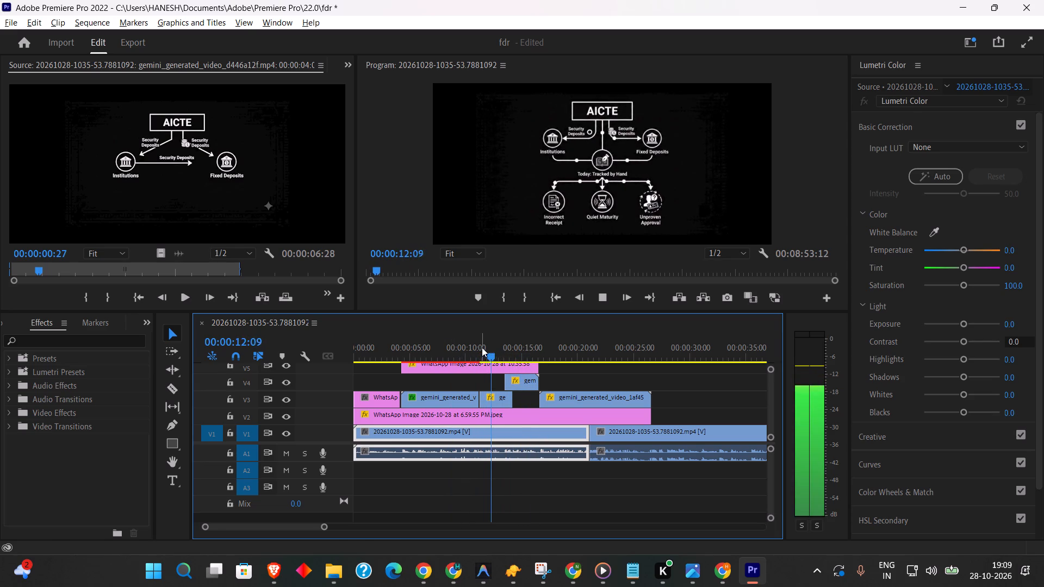
pyautogui.press('space')
pyautogui.click(490, 396)
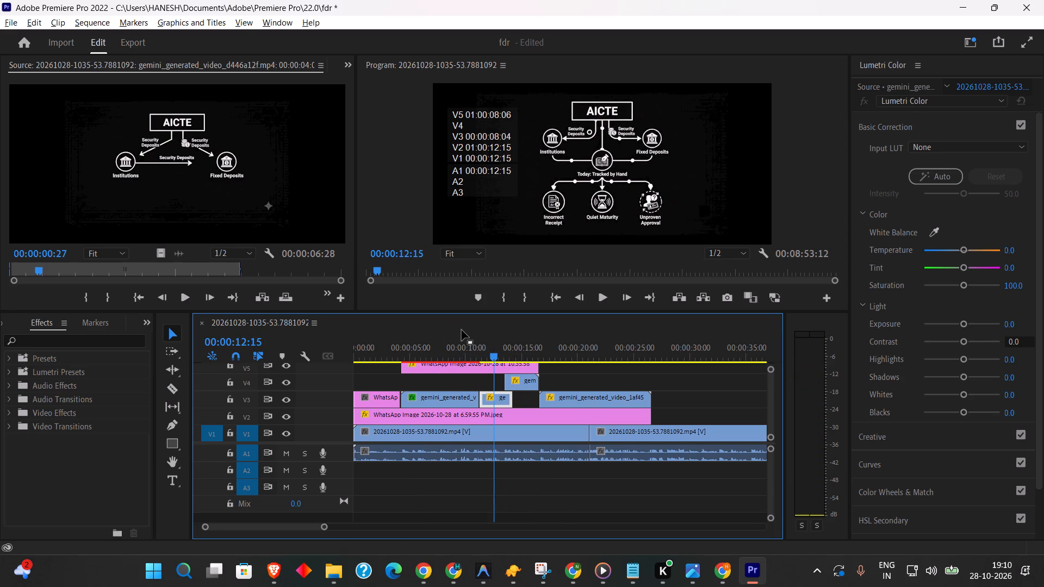
pyautogui.click(459, 349)
pyautogui.click(464, 397)
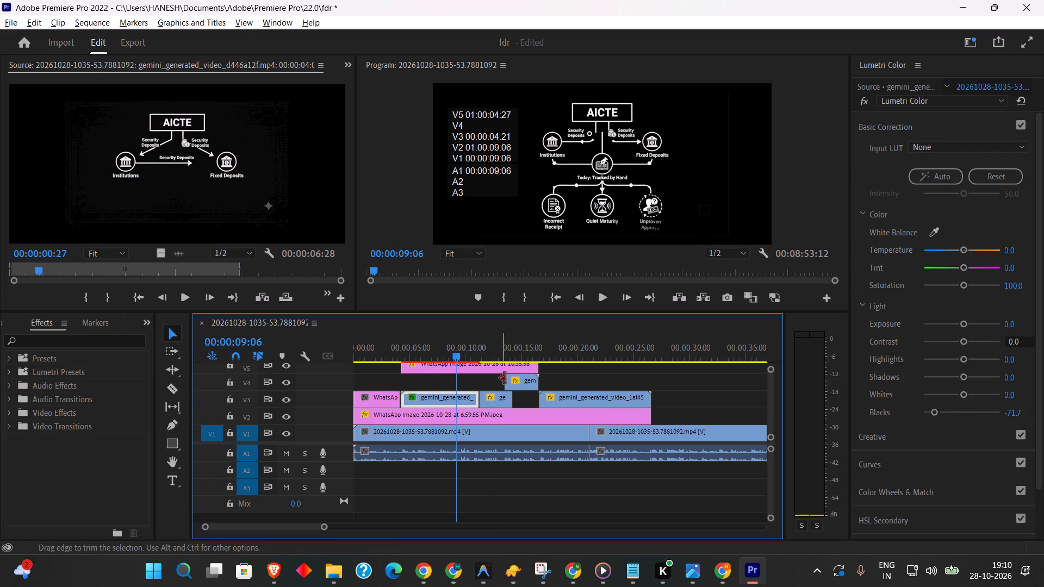
pyautogui.click(1017, 411)
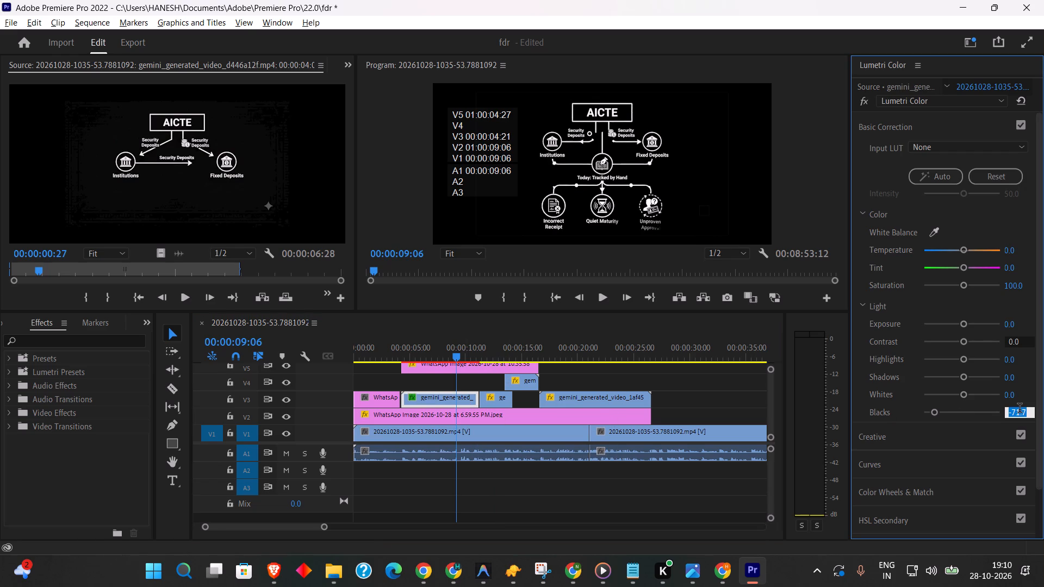
pyautogui.write('70')
pyautogui.press('Left')
pyautogui.press('Left')
pyautogui.press('-')
pyautogui.press('Return')
# Set the Lumetri Blacks of the second, short AICTE diagram clip on V3 to -70.
pyautogui.click(495, 398)
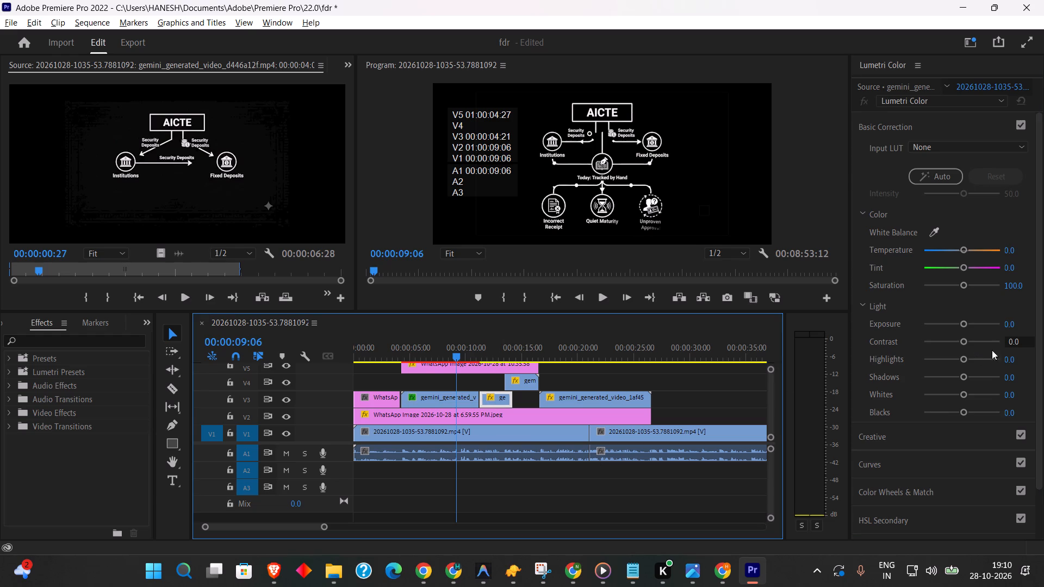
pyautogui.click(1011, 415)
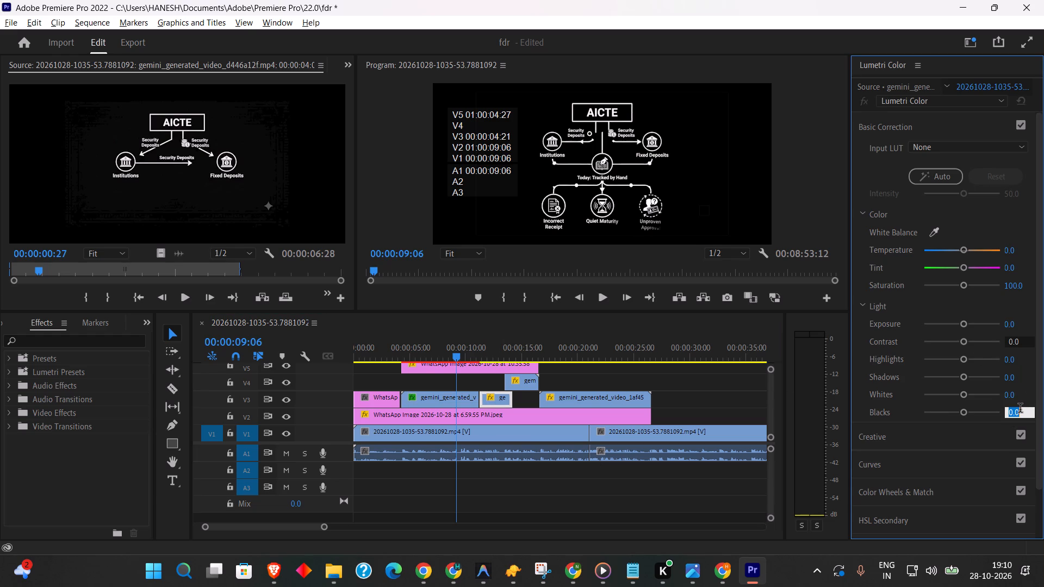
pyautogui.write('-70')
pyautogui.press('Return')
# Set the Lumetri Blacks of the AICTE diagram clip on V4 to -70.
pyautogui.click(509, 384)
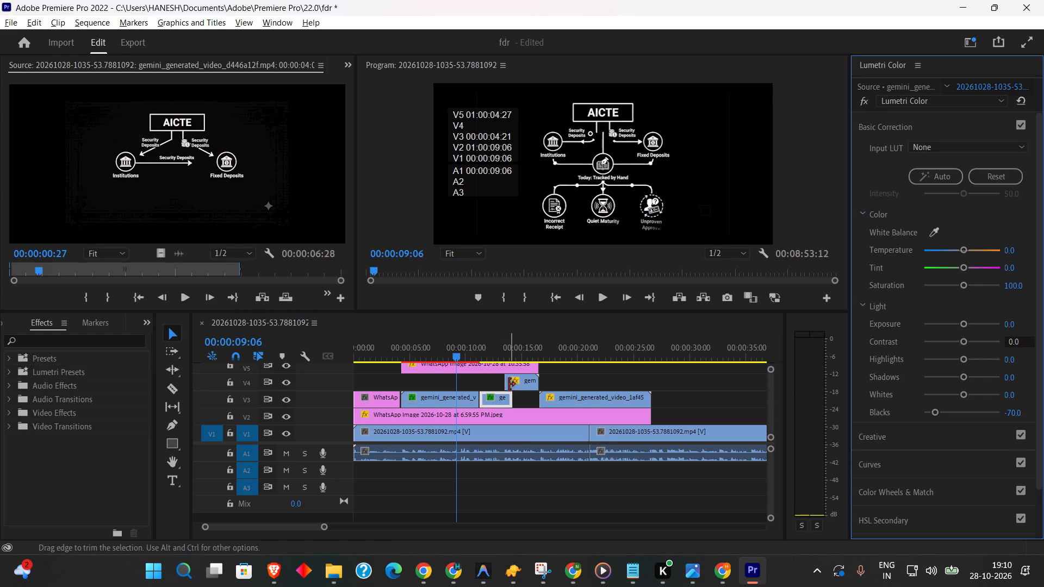
pyautogui.click(515, 383)
pyautogui.scroll(1, 994, 379)
pyautogui.scroll(-3, 994, 378)
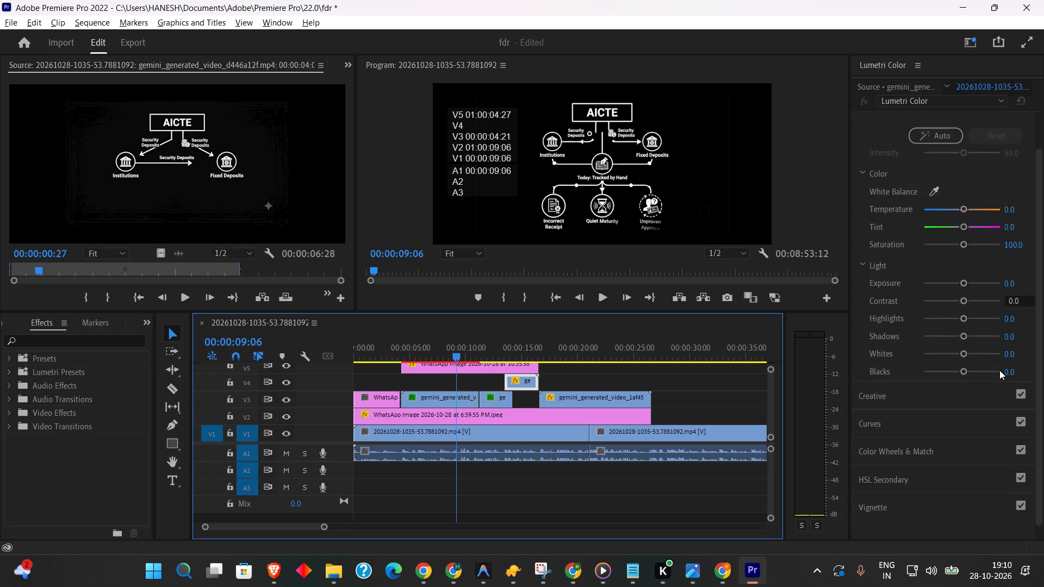
pyautogui.click(1007, 370)
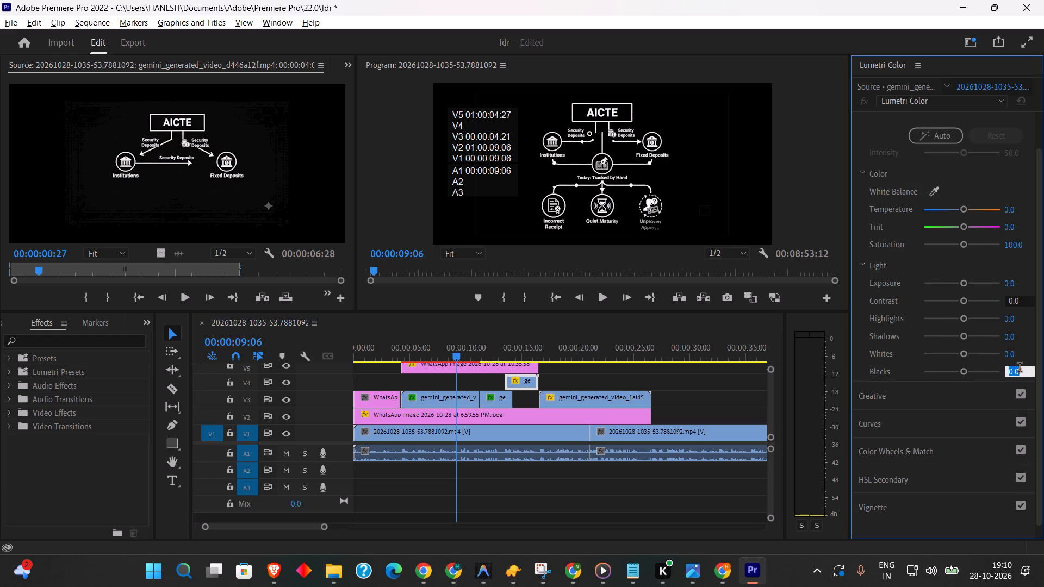
pyautogui.write('-70')
pyautogui.press('Return')
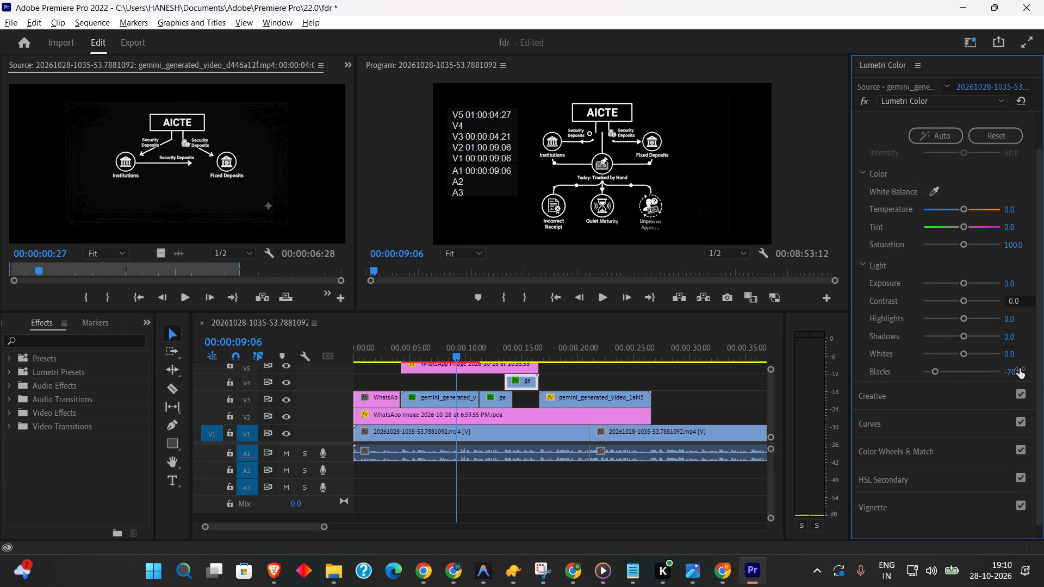
# Play through to the Portal diagram clip on V3 and set its Lumetri Blacks to -70.
pyautogui.click(493, 349)
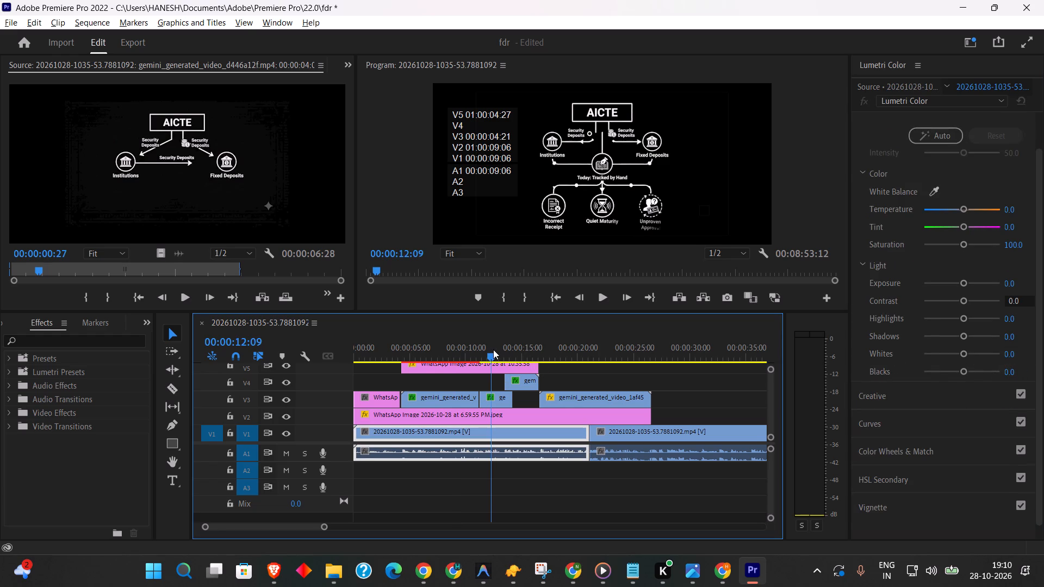
pyautogui.press('space')
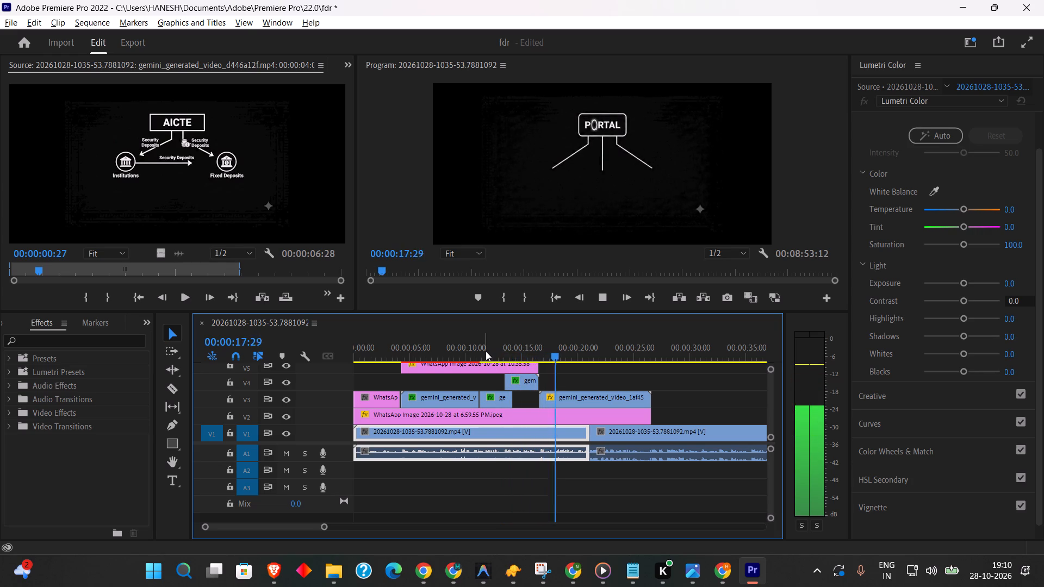
pyautogui.press('space')
pyautogui.click(577, 396)
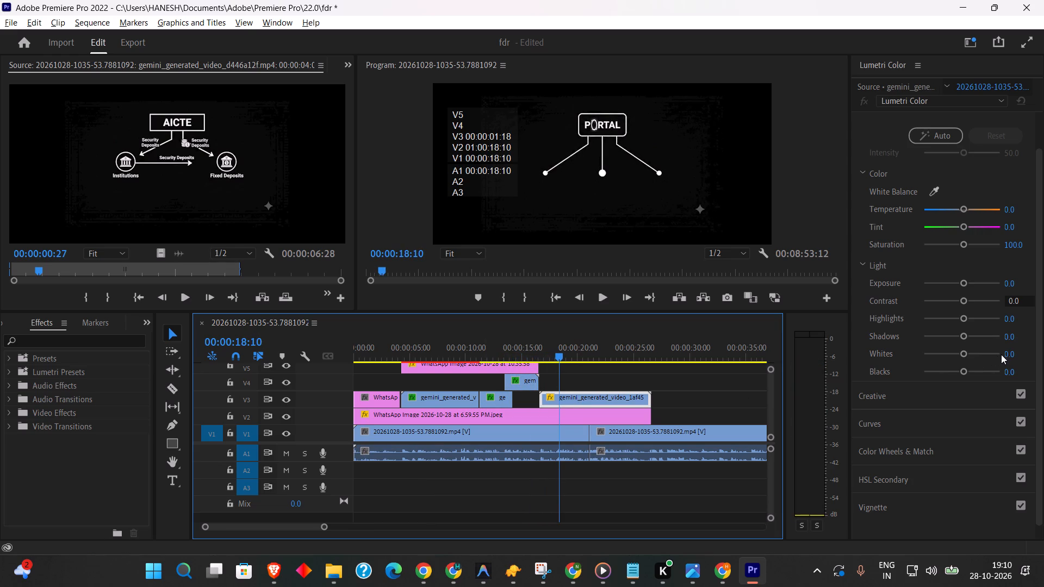
pyautogui.scroll(-2, 1005, 348)
pyautogui.click(1013, 354)
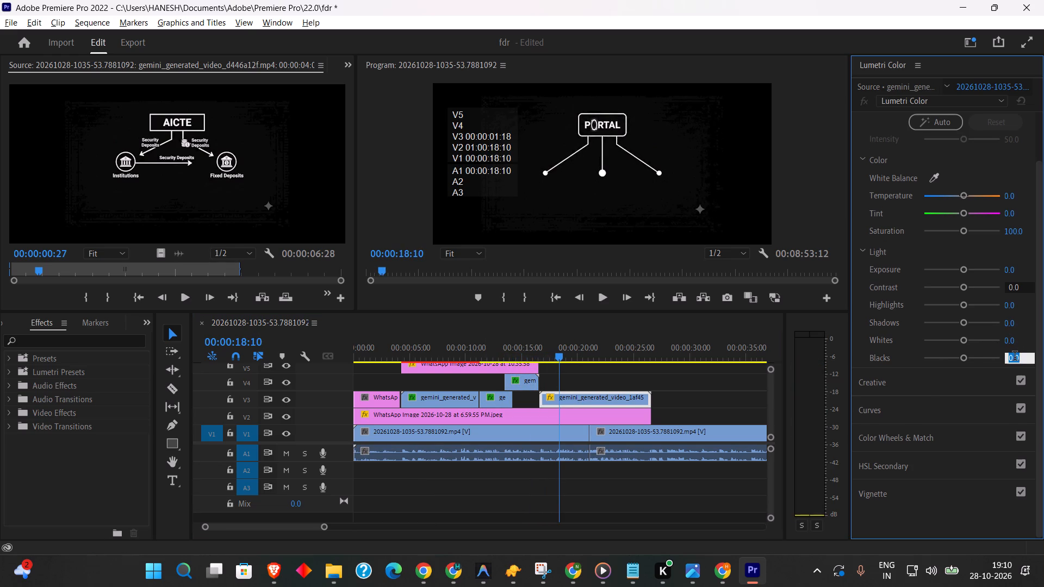
pyautogui.write('-7')
pyautogui.press('0')
pyautogui.press('Return')
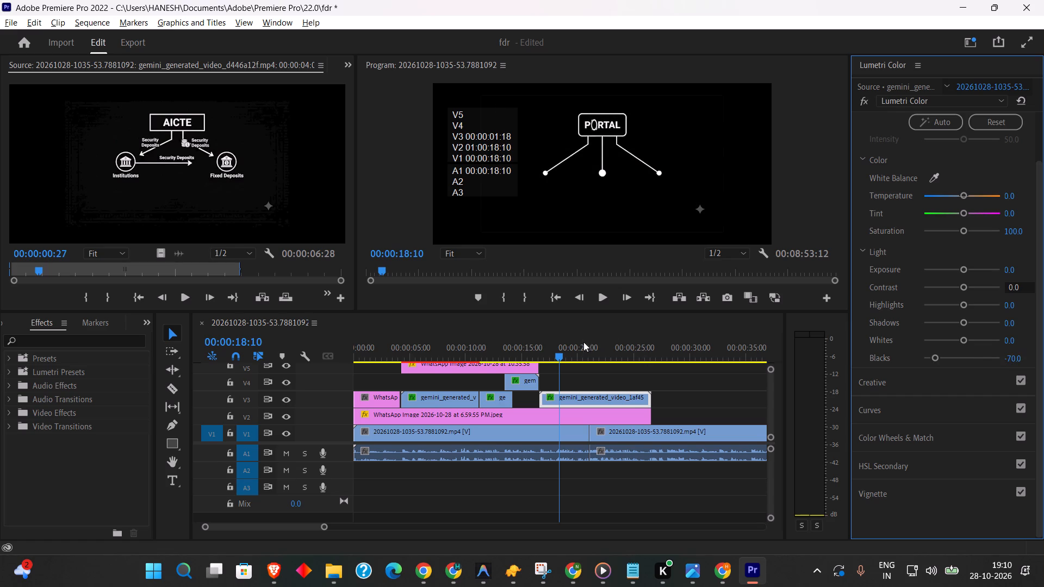
# Play across the AICTE-to-Portal change, and paste a copy of the V5 watermark patch image directly after the original, above the Portal diagram clip.
pyautogui.click(530, 340)
pyautogui.click(520, 342)
pyautogui.press('space')
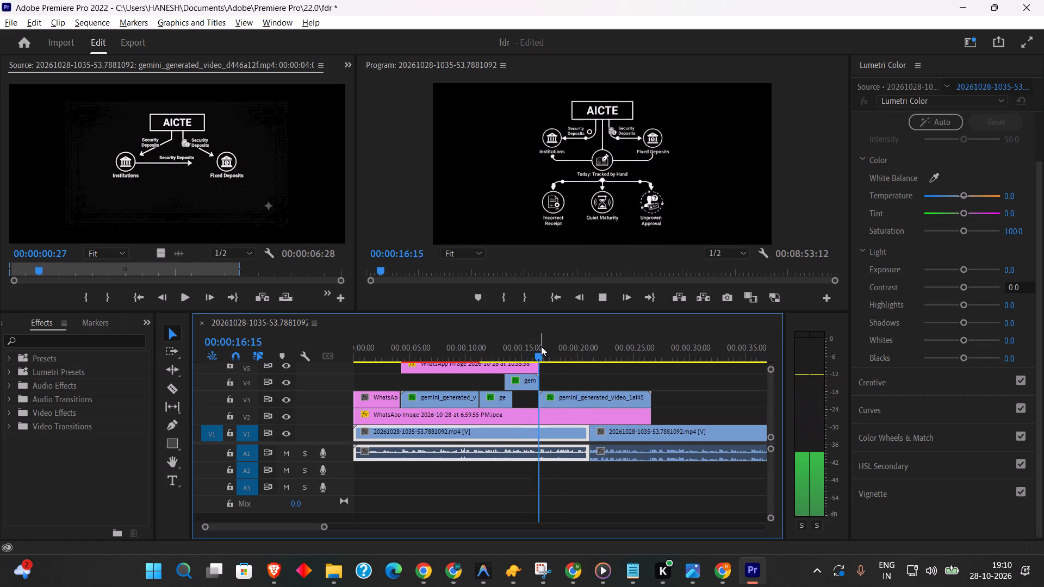
pyautogui.press('space')
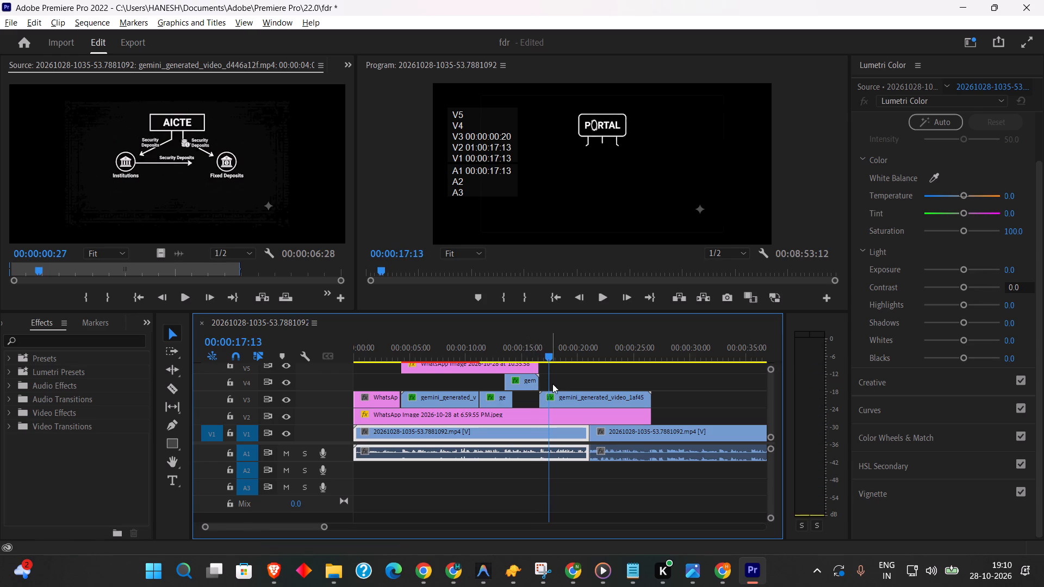
pyautogui.scroll(2, 552, 385)
pyautogui.click(516, 368)
pyautogui.rightClick(516, 368)
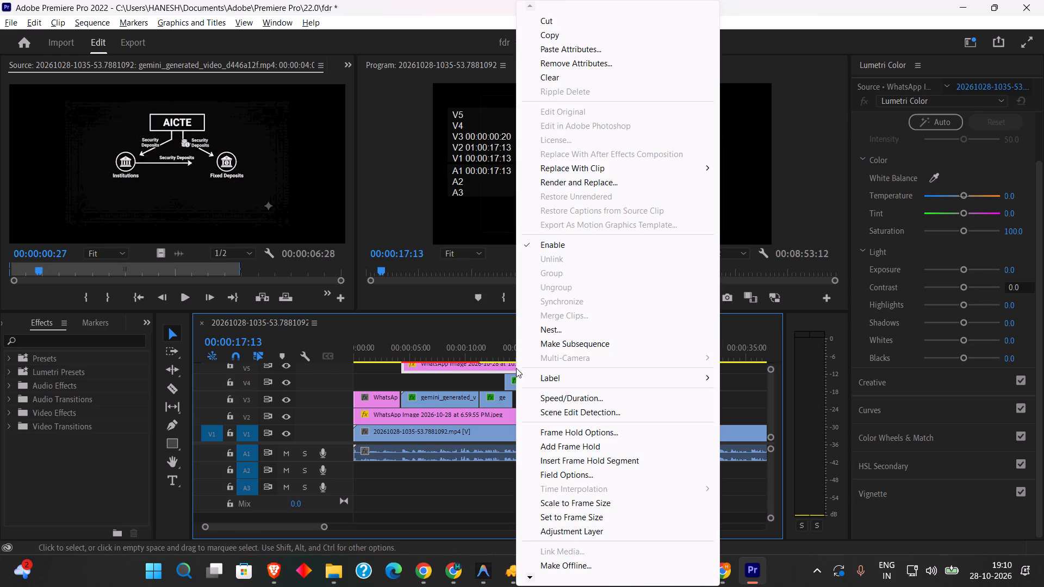
pyautogui.click(600, 30)
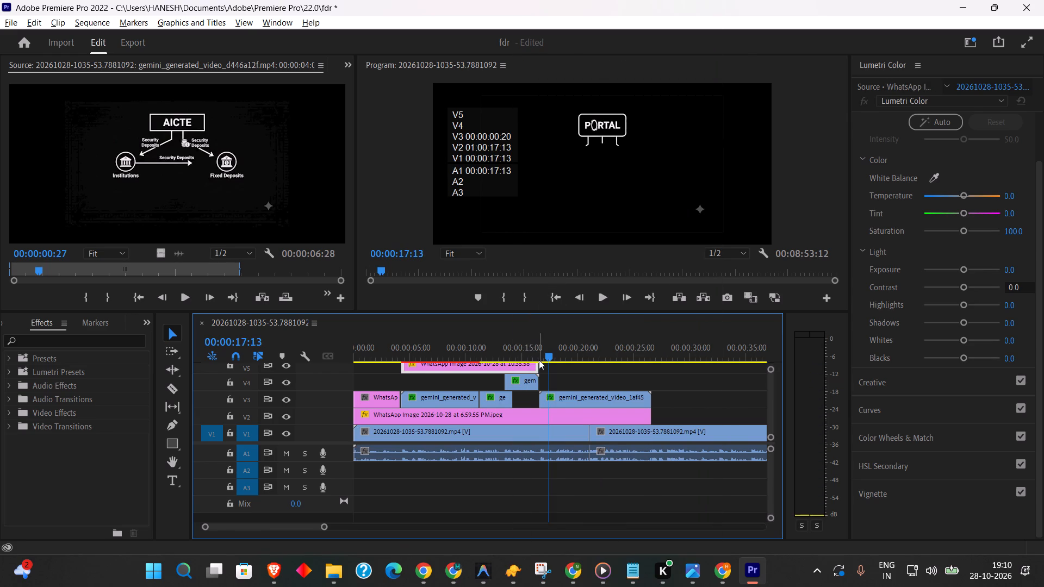
pyautogui.click(539, 357)
pyautogui.hotkey('ctrl', 'v')
pyautogui.click(575, 365)
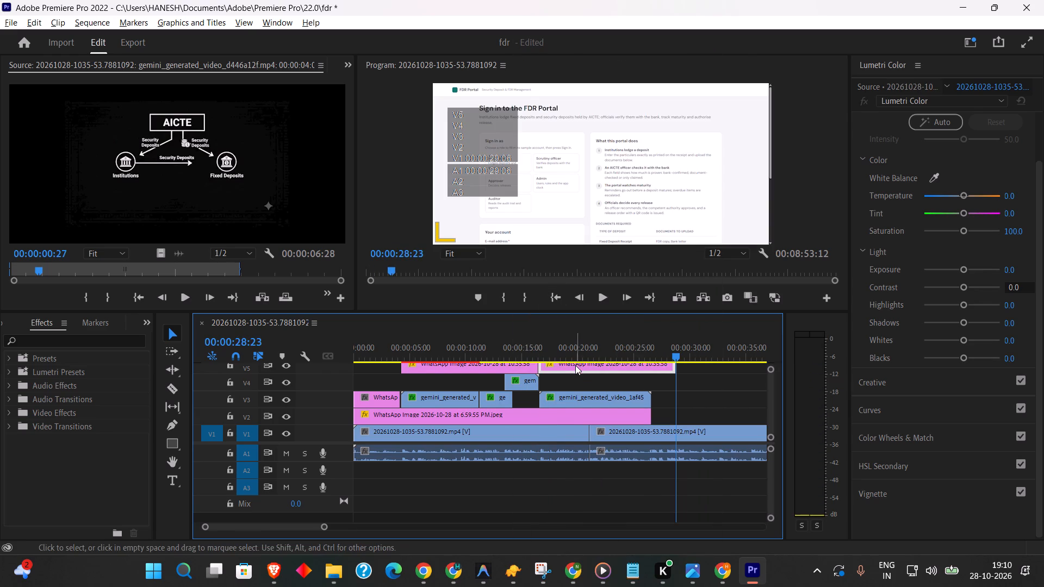
# Reposition the pasted patch on V5 so that it covers the sparkle watermark in the Portal diagram.
pyautogui.moveTo(567, 350); pyautogui.dragTo(580, 350)
pyautogui.click(596, 366)
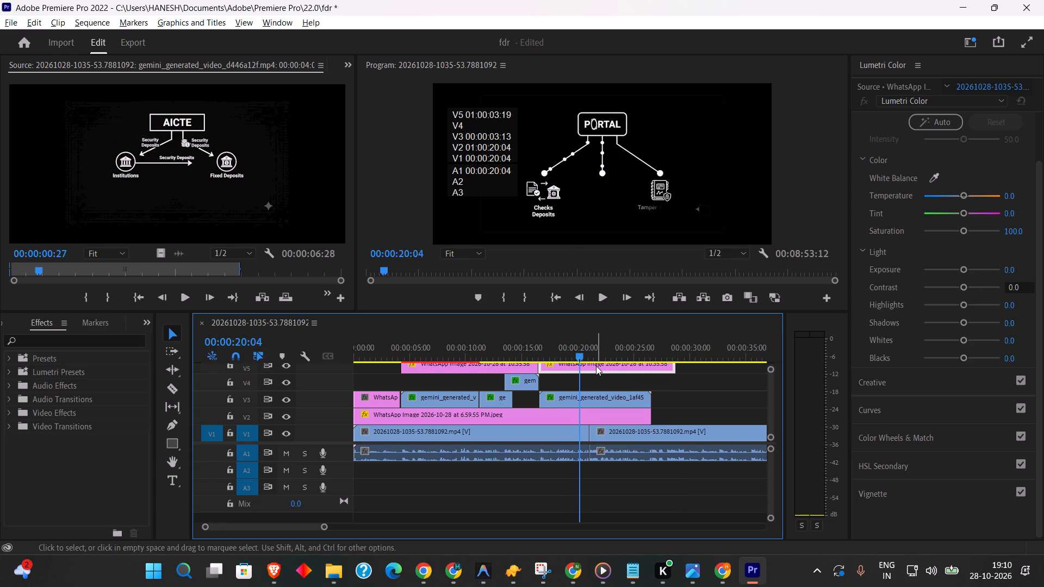
pyautogui.click(706, 207)
pyautogui.doubleClick(706, 208)
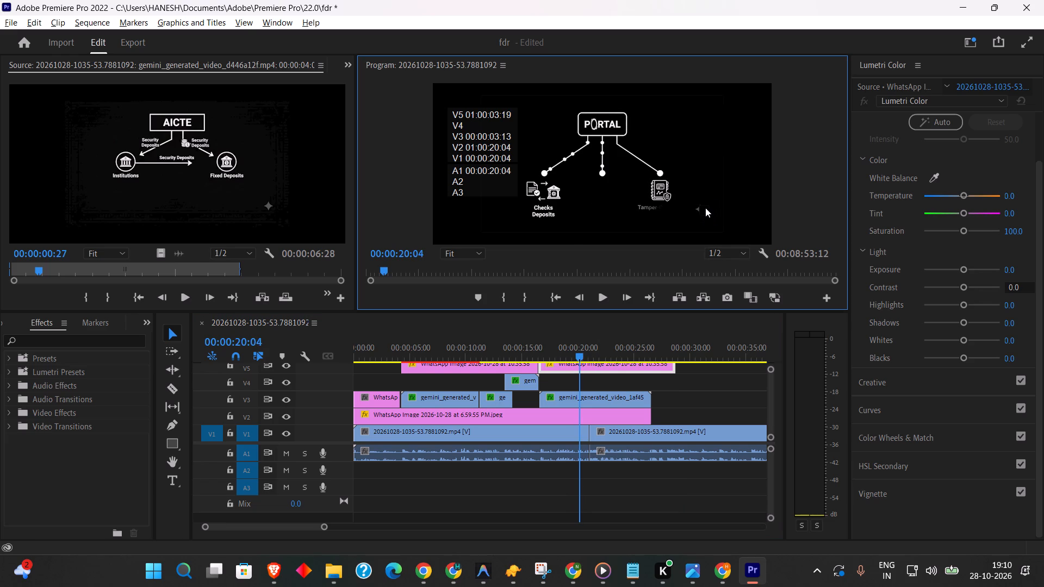
pyautogui.moveTo(705, 208); pyautogui.dragTo(701, 207)
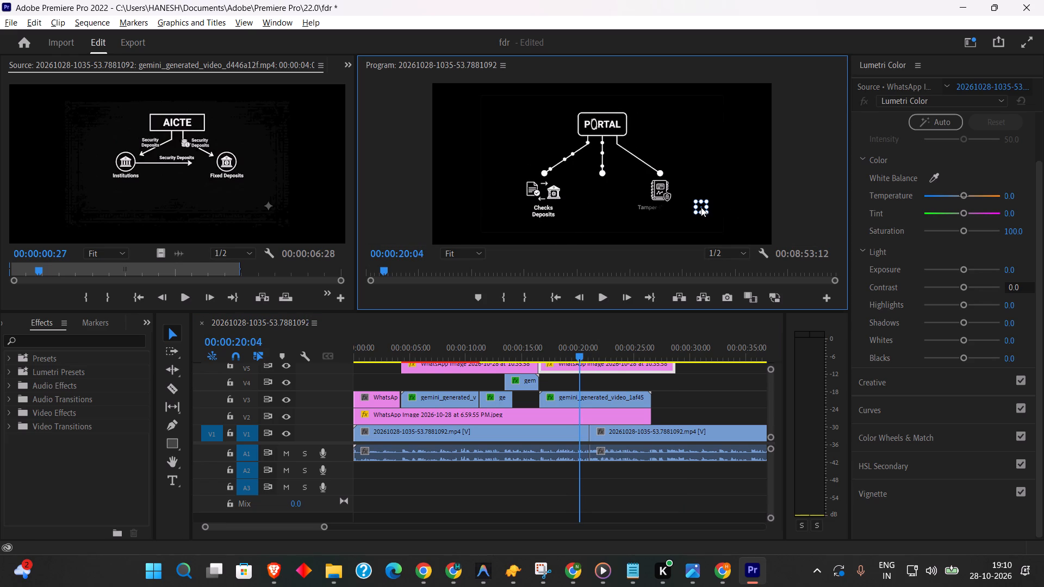
pyautogui.moveTo(701, 207); pyautogui.dragTo(700, 208)
pyautogui.click(765, 202)
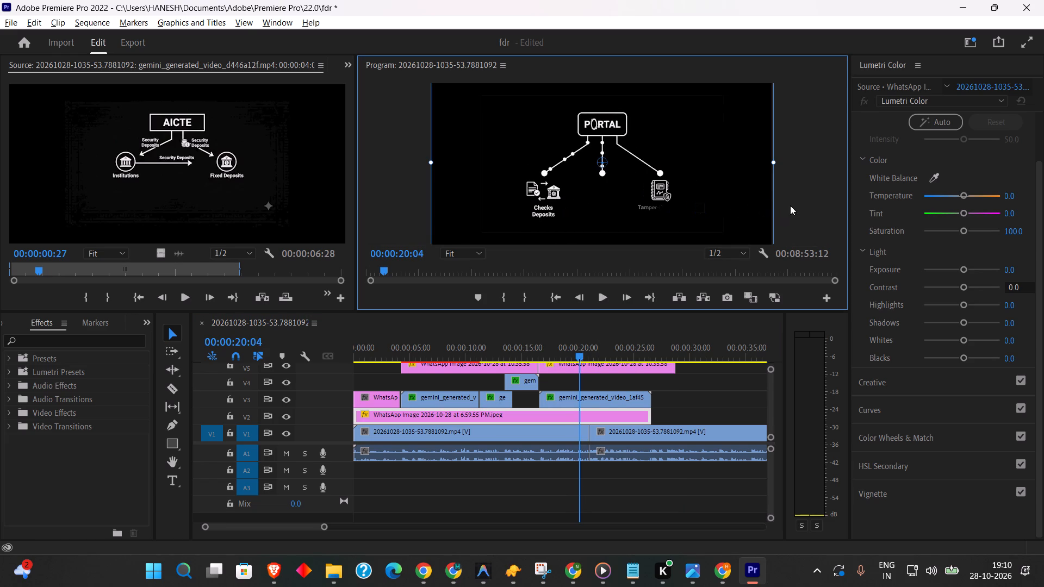
pyautogui.click(700, 208)
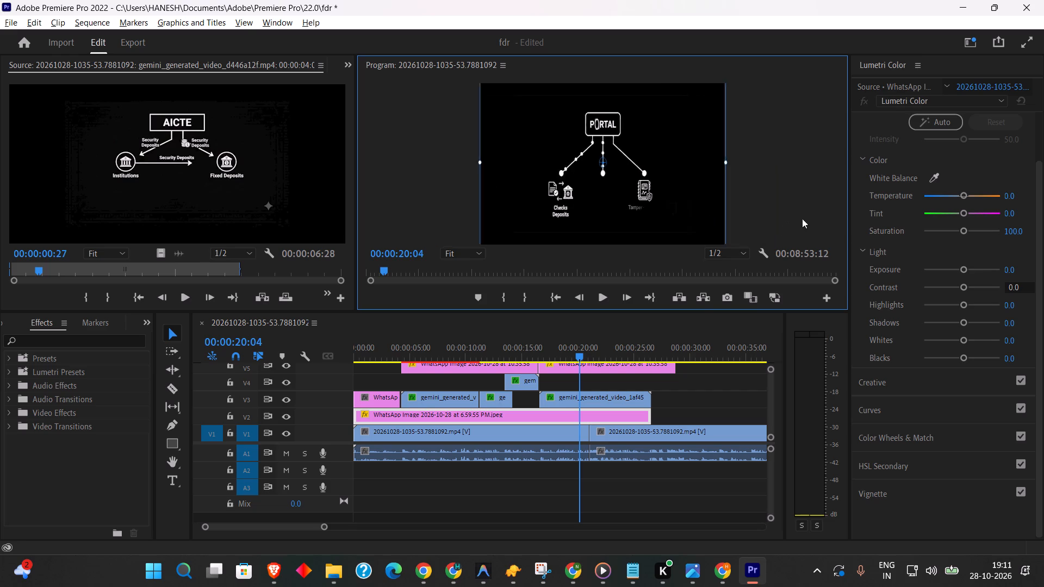
pyautogui.click(802, 218)
# Play through the Portal diagram and trim the pasted V5 patch to end with the Portal clip.
pyautogui.click(552, 342)
pyautogui.press('space')
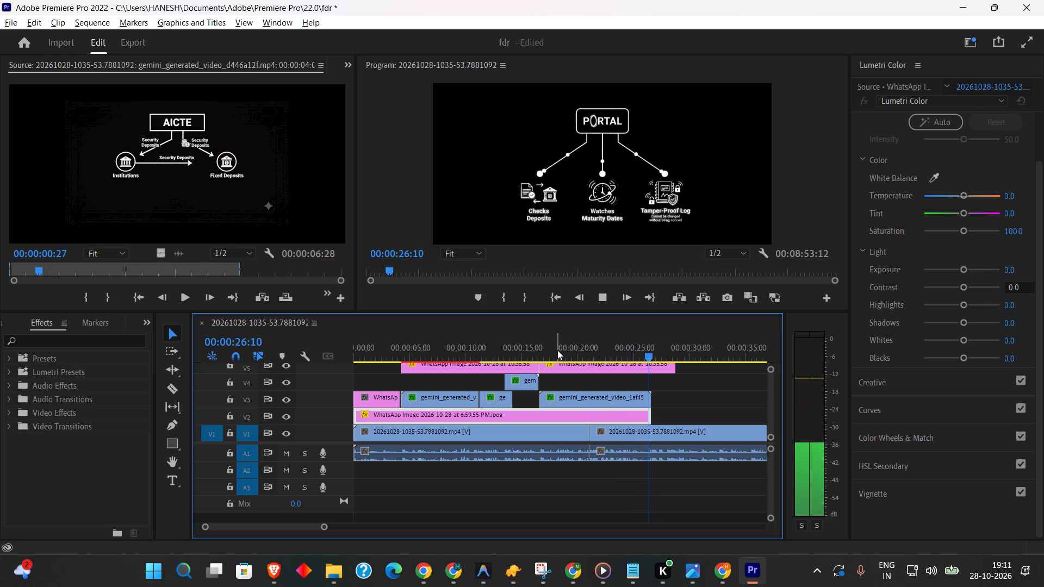
pyautogui.press('space')
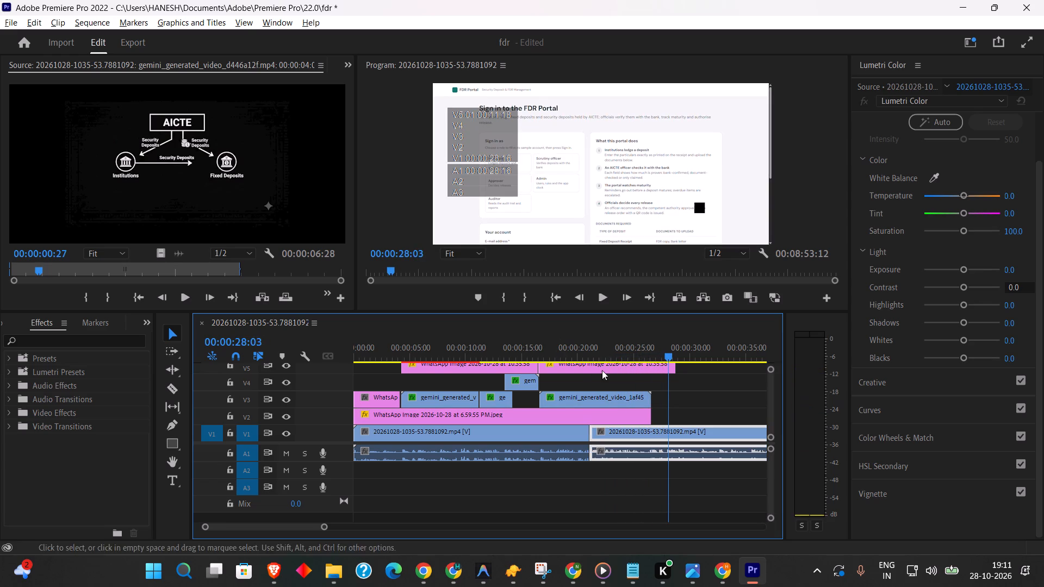
pyautogui.click(642, 356)
pyautogui.press('space')
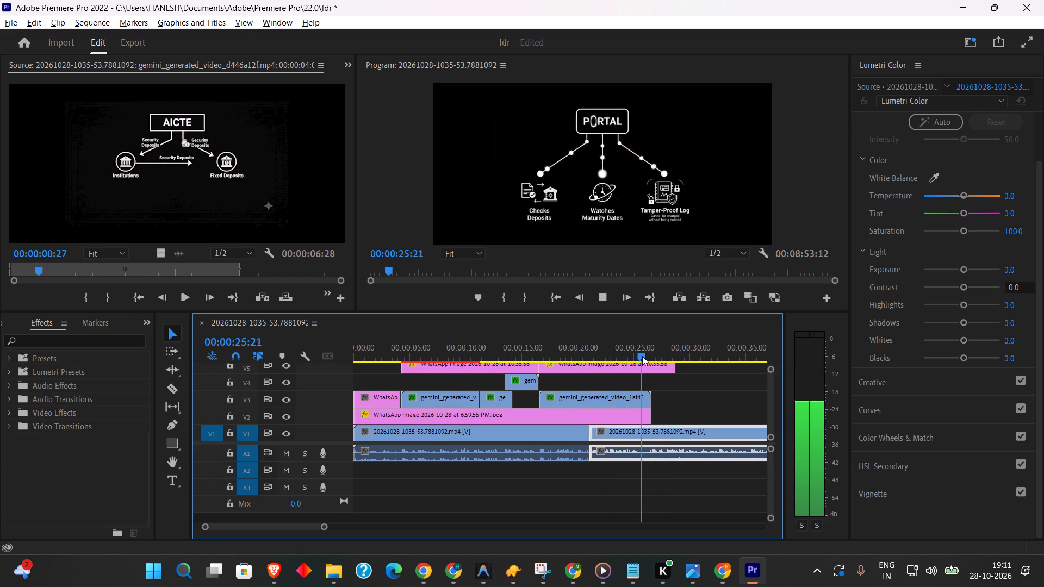
pyautogui.moveTo(642, 356); pyautogui.dragTo(651, 357)
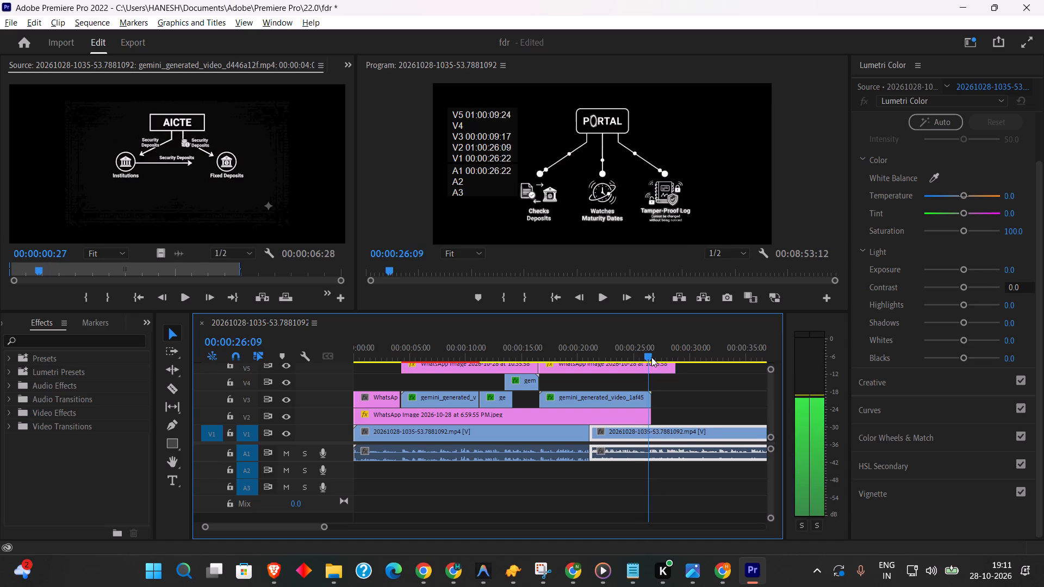
pyautogui.moveTo(651, 357); pyautogui.dragTo(652, 358)
pyautogui.click(654, 368)
pyautogui.moveTo(673, 368); pyautogui.dragTo(650, 365)
# Apply a Dip to Black transition to the end of the FDR Portal title image on V3 and play it back.
pyautogui.moveTo(624, 355); pyautogui.dragTo(350, 335)
pyautogui.press('space')
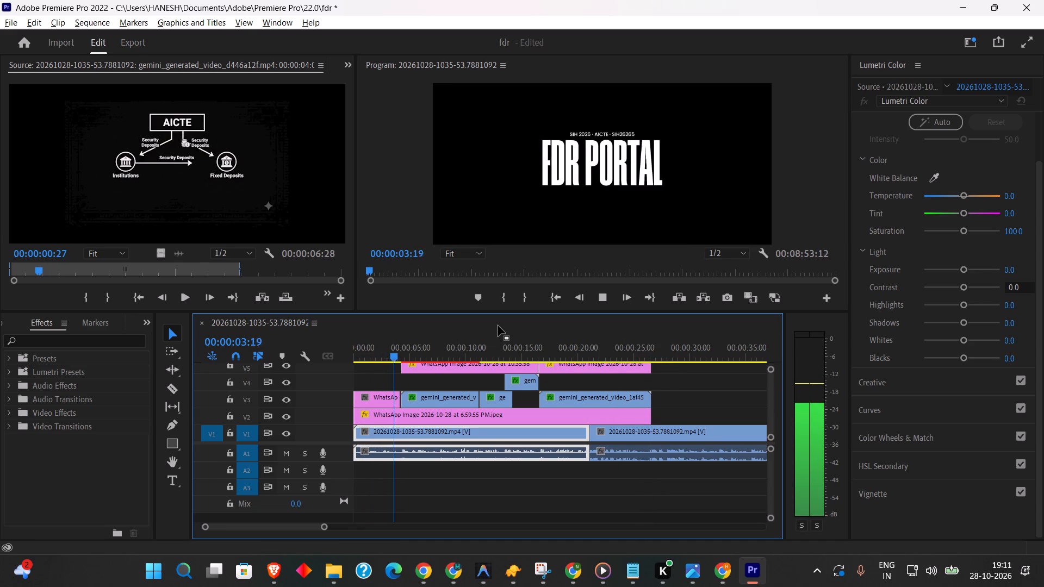
pyautogui.click(9, 425)
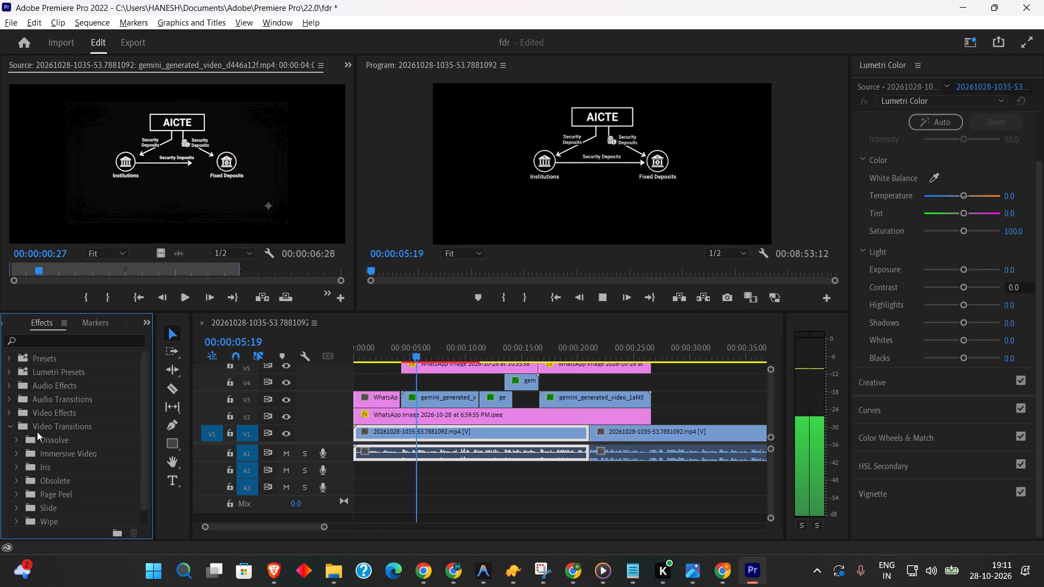
pyautogui.click(15, 439)
pyautogui.scroll(-1, 59, 444)
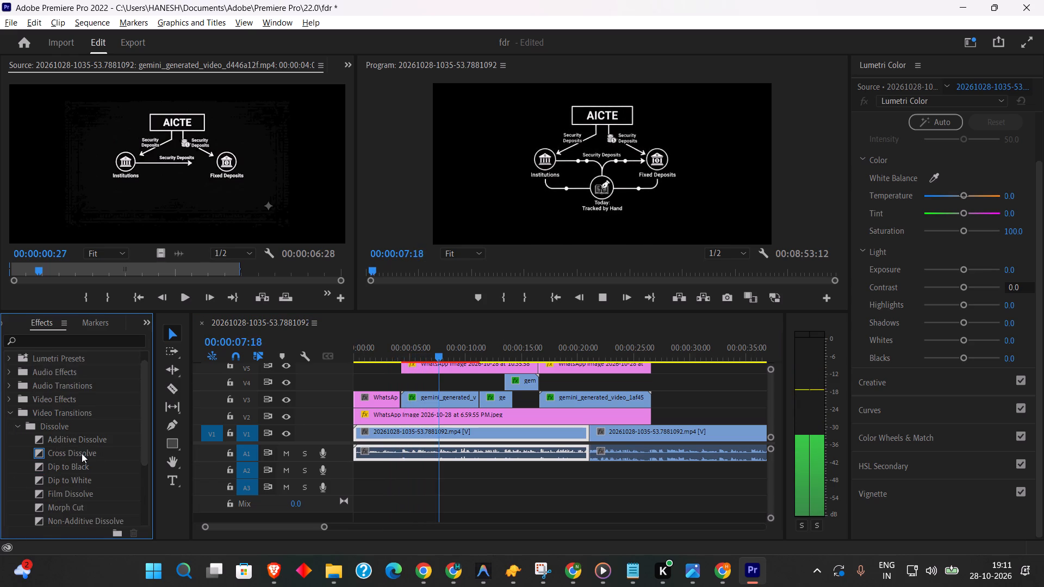
pyautogui.moveTo(500, 352); pyautogui.dragTo(345, 348)
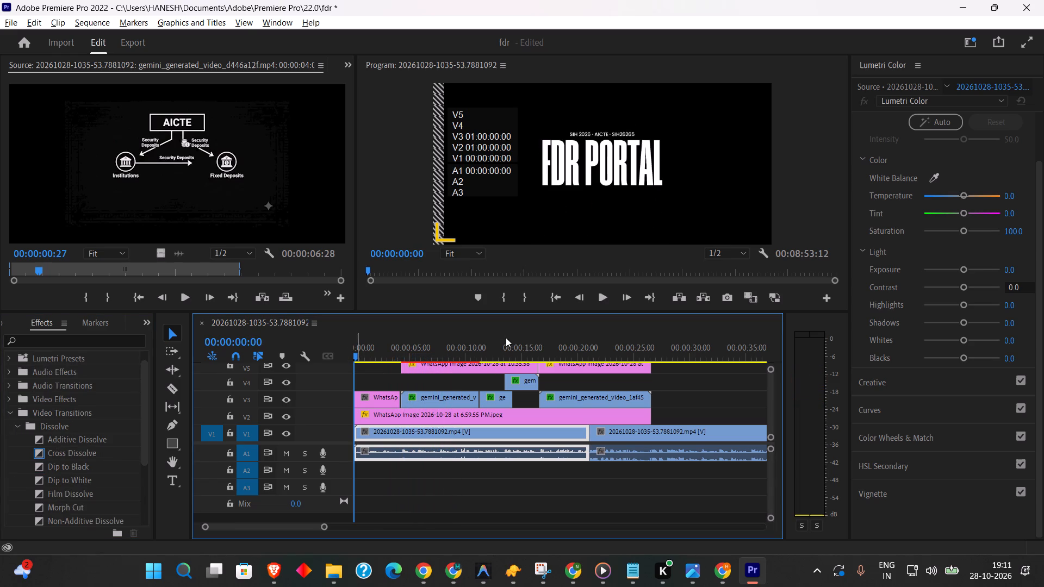
pyautogui.scroll(-2, 59, 473)
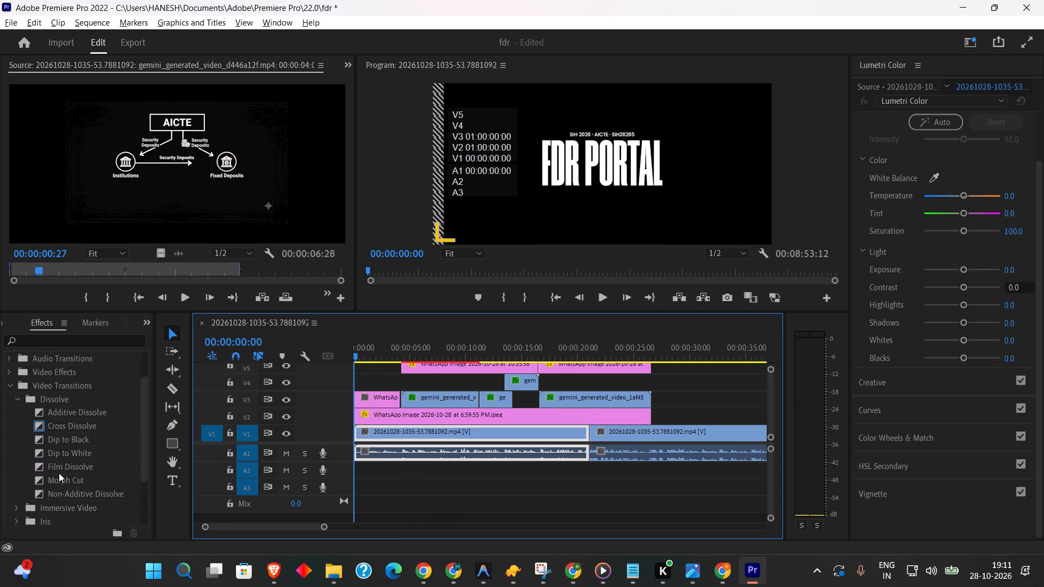
pyautogui.moveTo(38, 437); pyautogui.dragTo(296, 423)
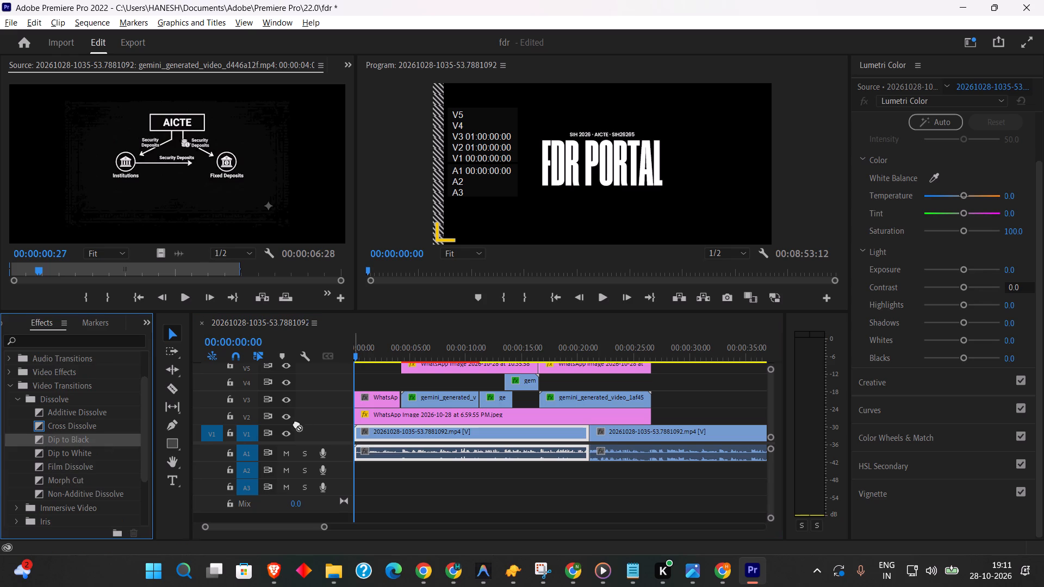
pyautogui.moveTo(296, 423); pyautogui.dragTo(399, 394)
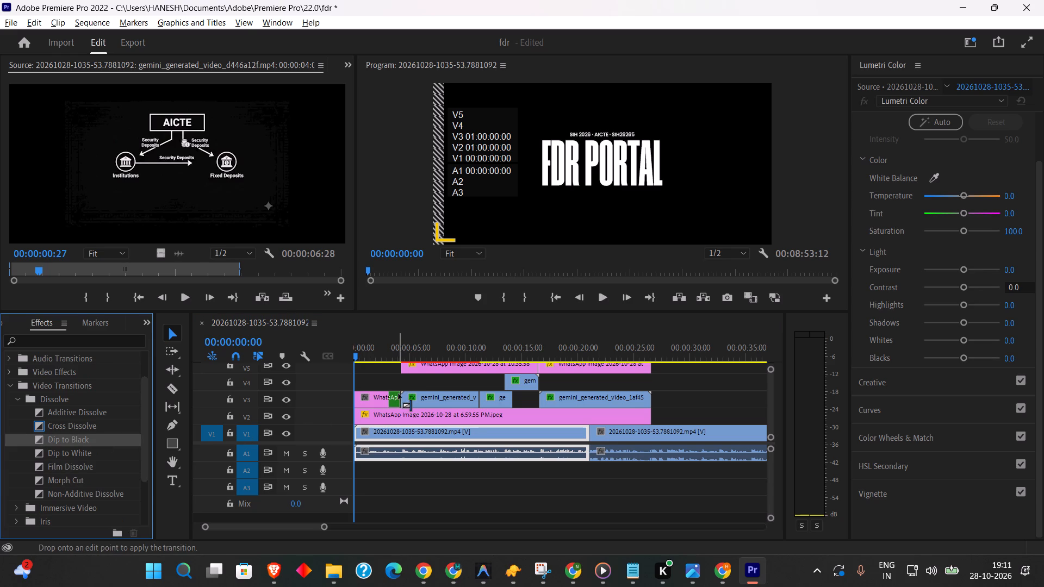
pyautogui.moveTo(399, 394); pyautogui.dragTo(397, 394)
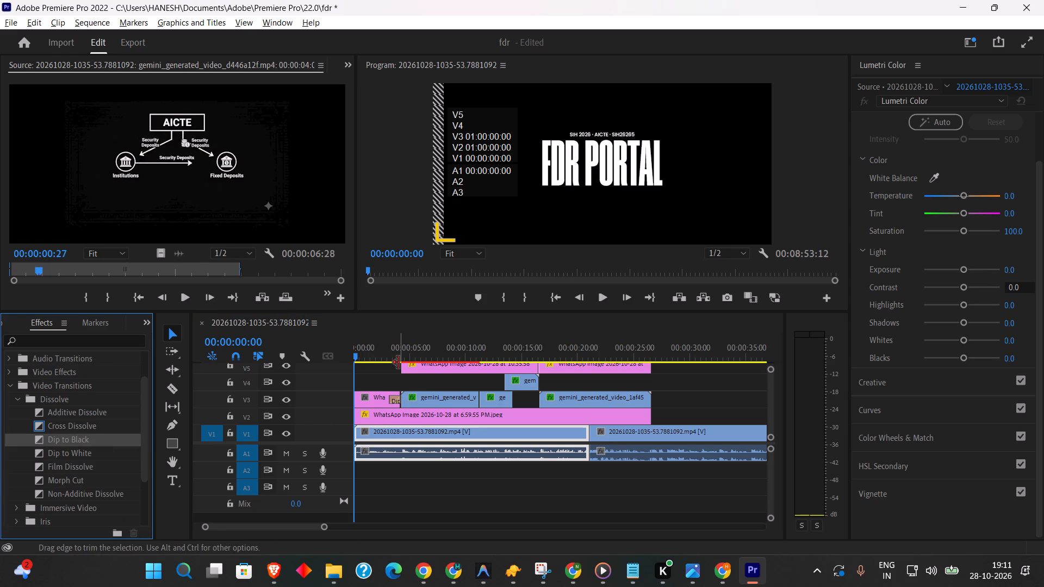
pyautogui.moveTo(399, 357); pyautogui.dragTo(390, 357)
pyautogui.press('space')
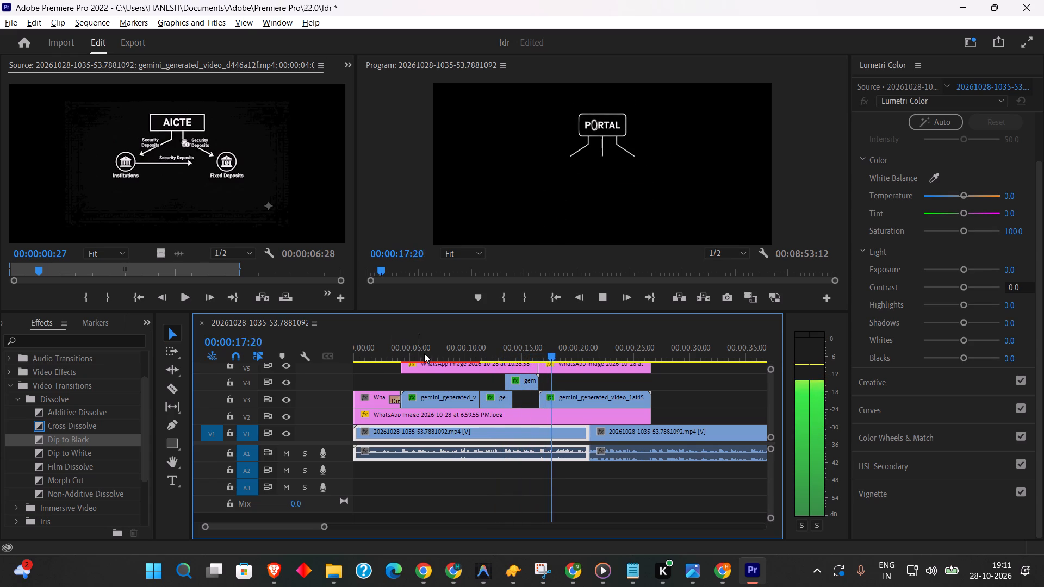
# Replay the AICTE-to-Portal change, and apply a Cross Dissolve to the end of the AICTE diagram clip on V4.
pyautogui.moveTo(523, 352); pyautogui.dragTo(538, 353)
pyautogui.press('space')
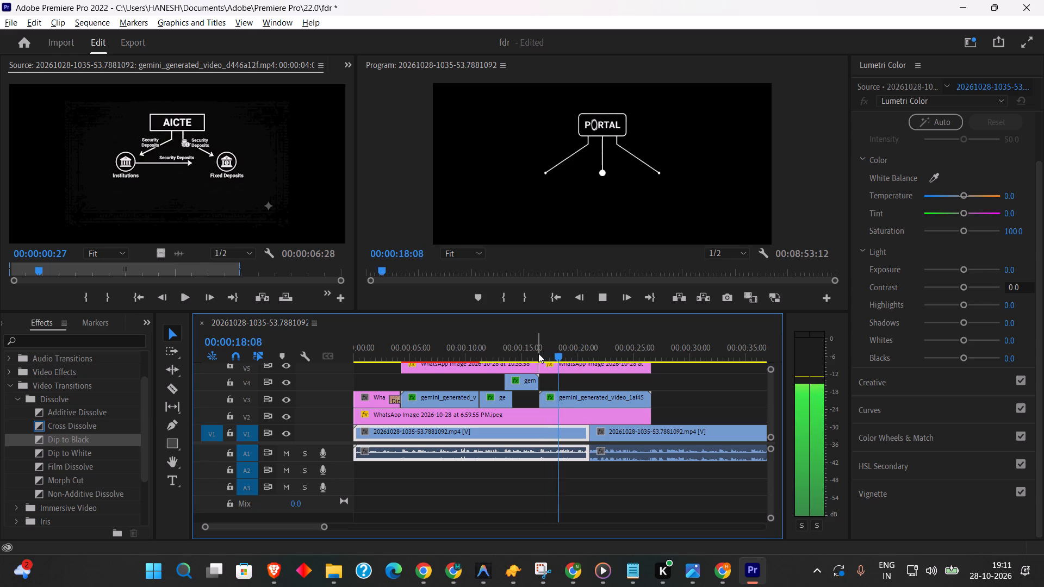
pyautogui.click(538, 353)
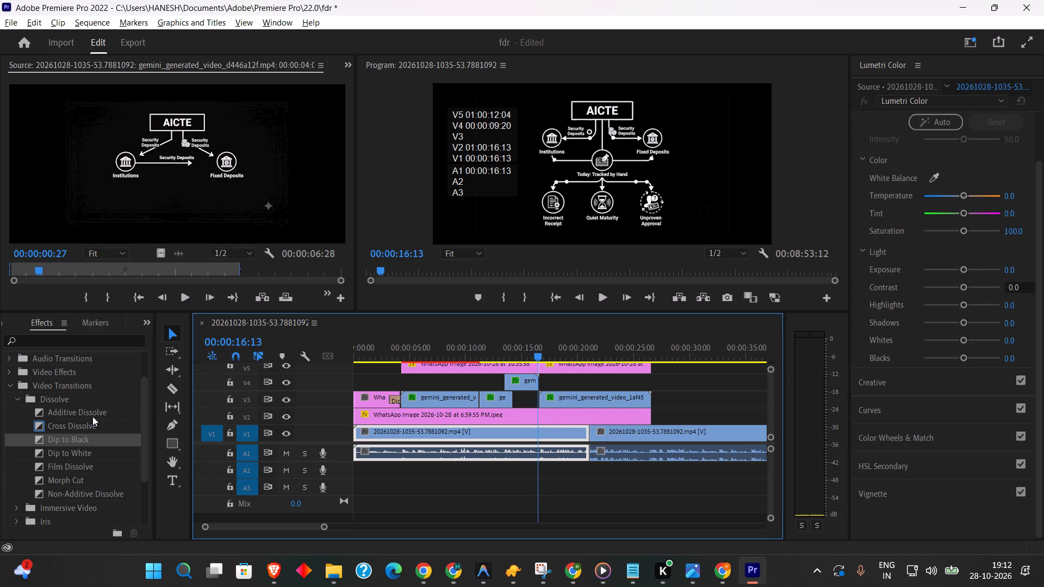
pyautogui.moveTo(67, 425); pyautogui.dragTo(531, 380)
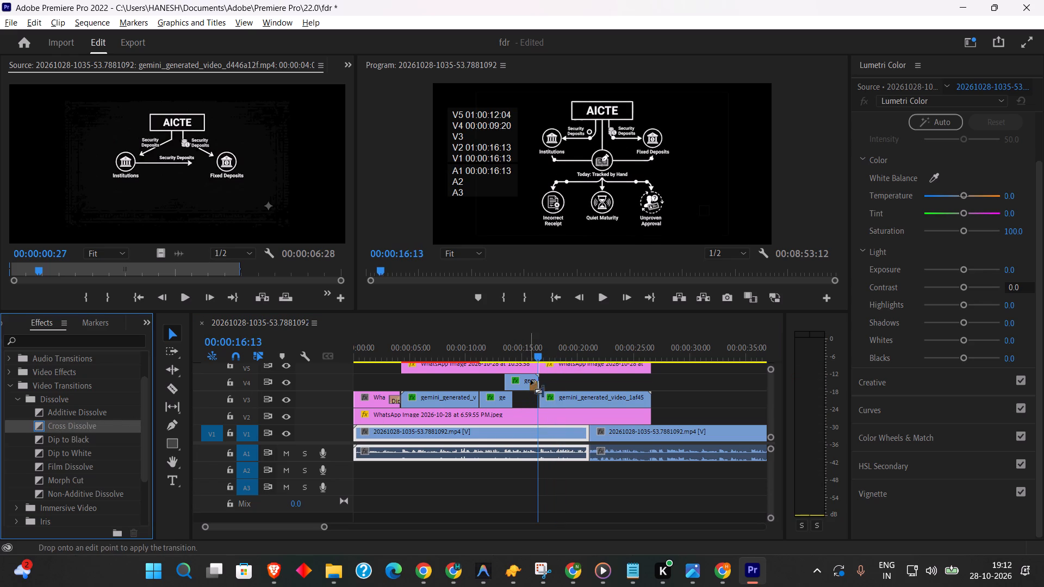
pyautogui.moveTo(531, 380); pyautogui.dragTo(536, 377)
pyautogui.click(532, 351)
pyautogui.press('space')
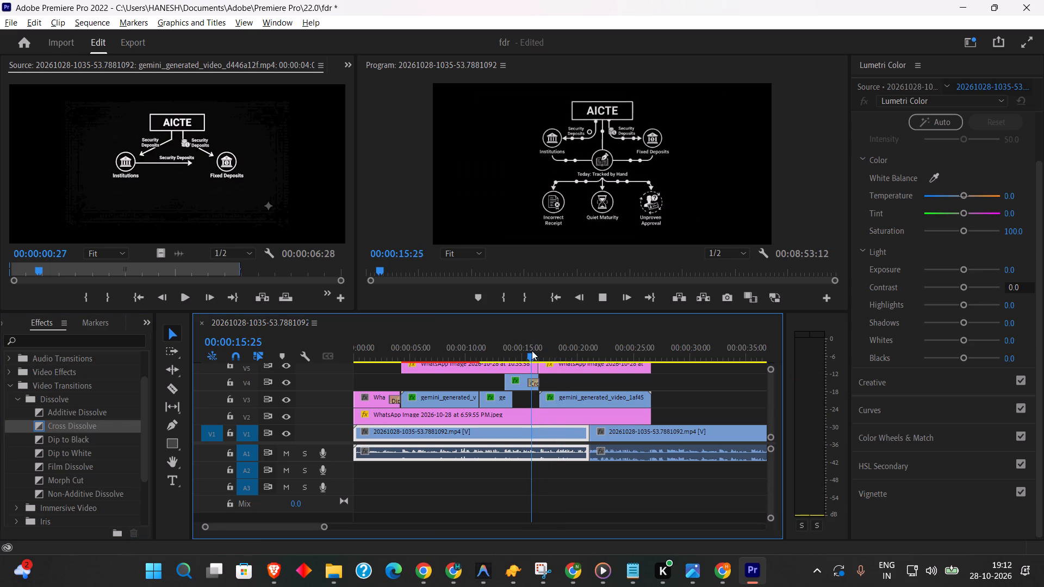
pyautogui.click(532, 351)
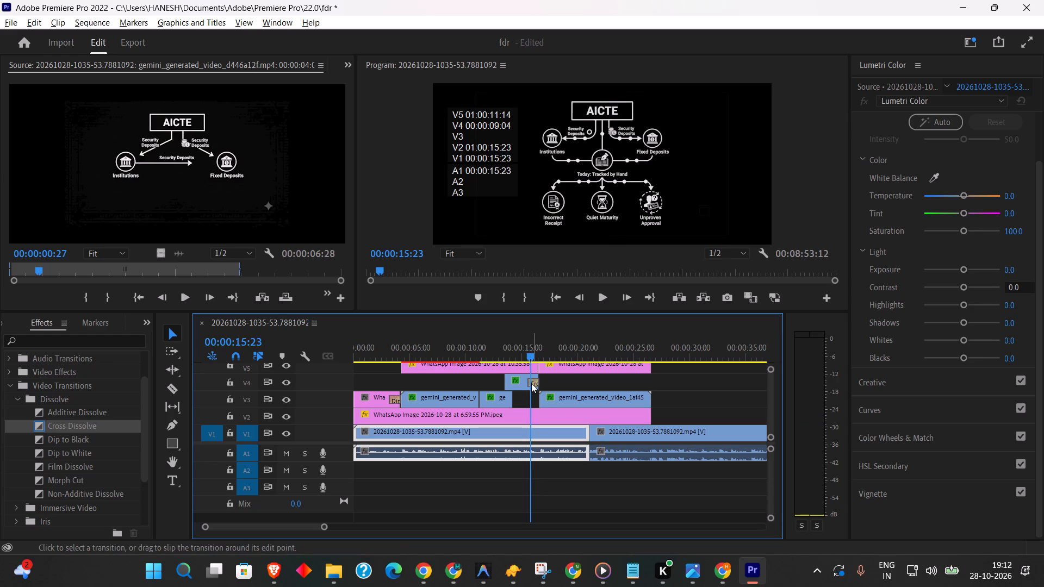
# Set the duration of the Cross Dissolve on the V4 clip to 00:00:00:30 and play it back.
pyautogui.click(531, 383)
pyautogui.click(531, 383)
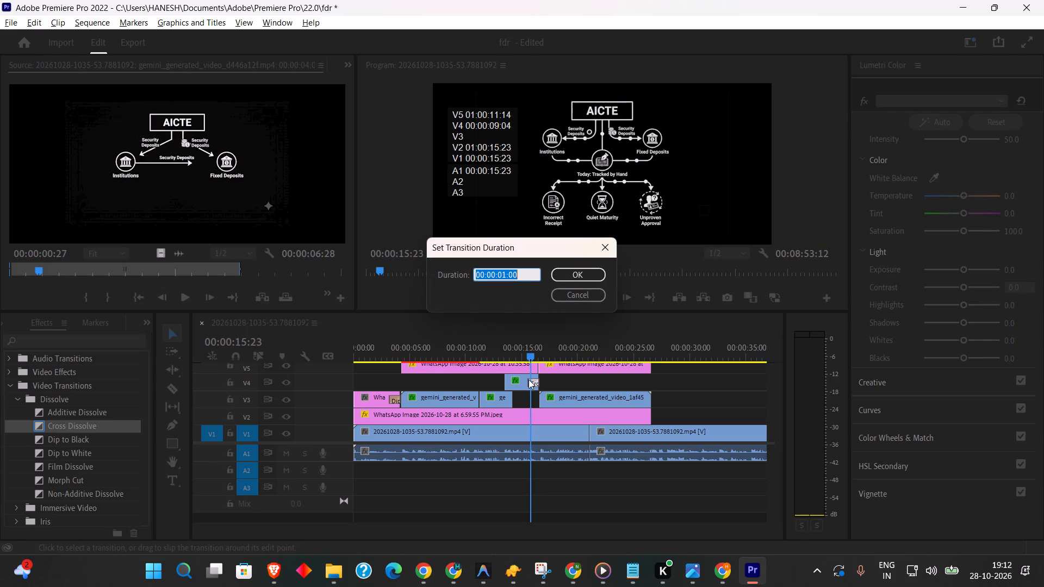
pyautogui.click(507, 271)
pyautogui.press('Left')
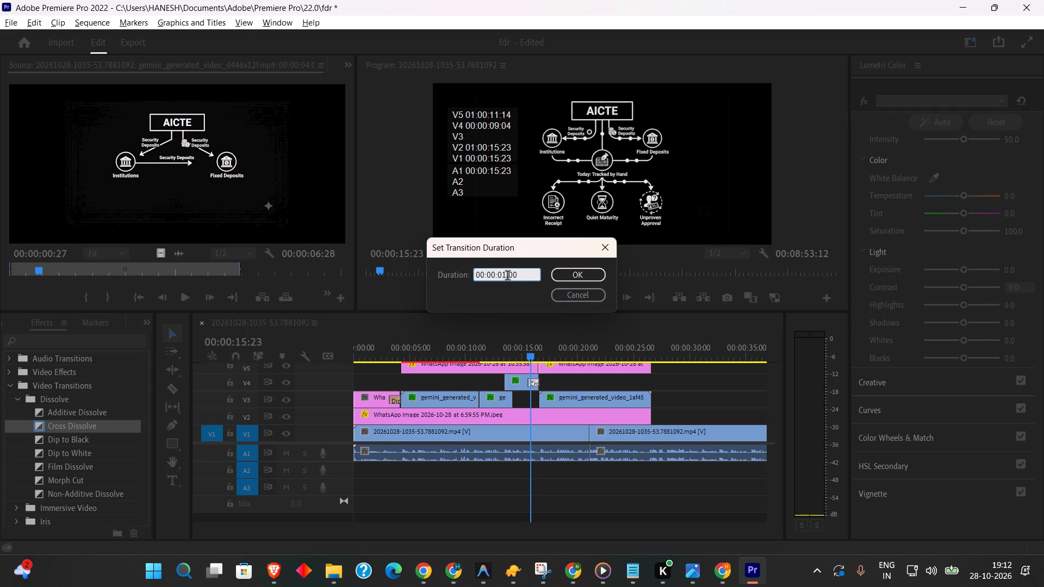
pyautogui.press('BackSpace')
pyautogui.press('0')
pyautogui.press('Right')
pyautogui.press('Right')
pyautogui.press('BackSpace')
pyautogui.press('3')
pyautogui.click(602, 274)
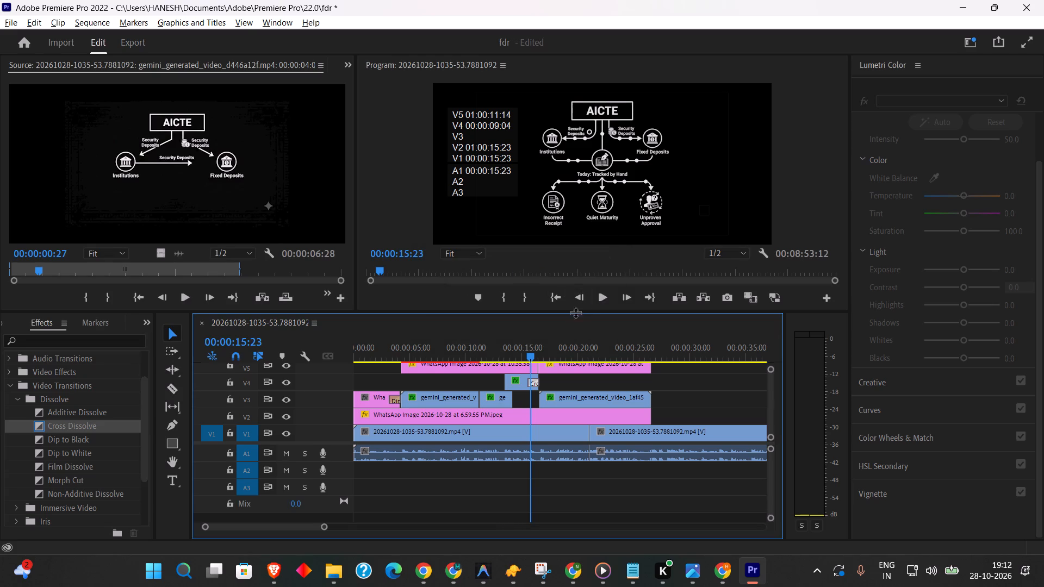
pyautogui.click(520, 349)
pyautogui.press('space')
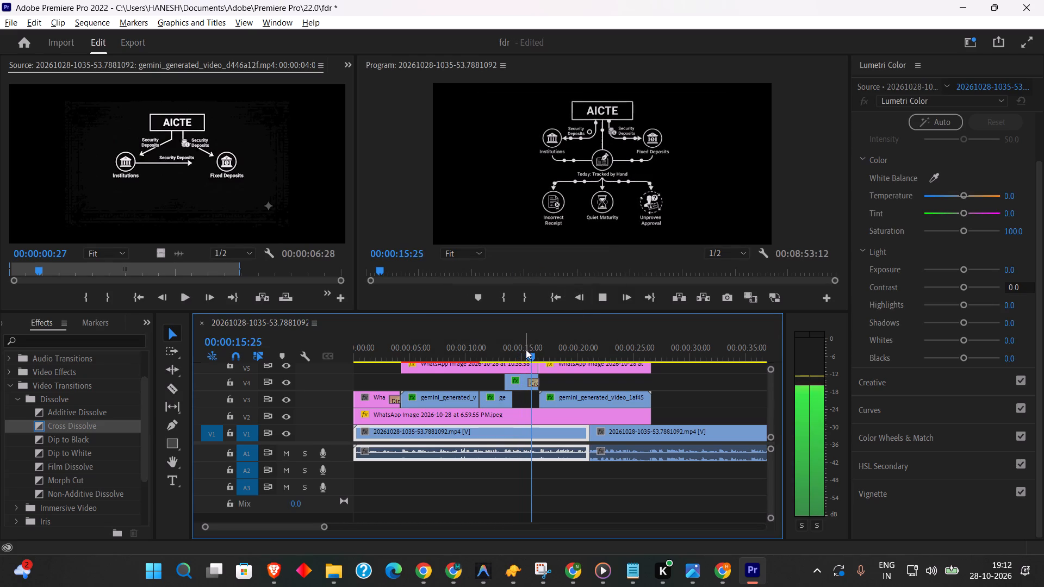
pyautogui.press('space')
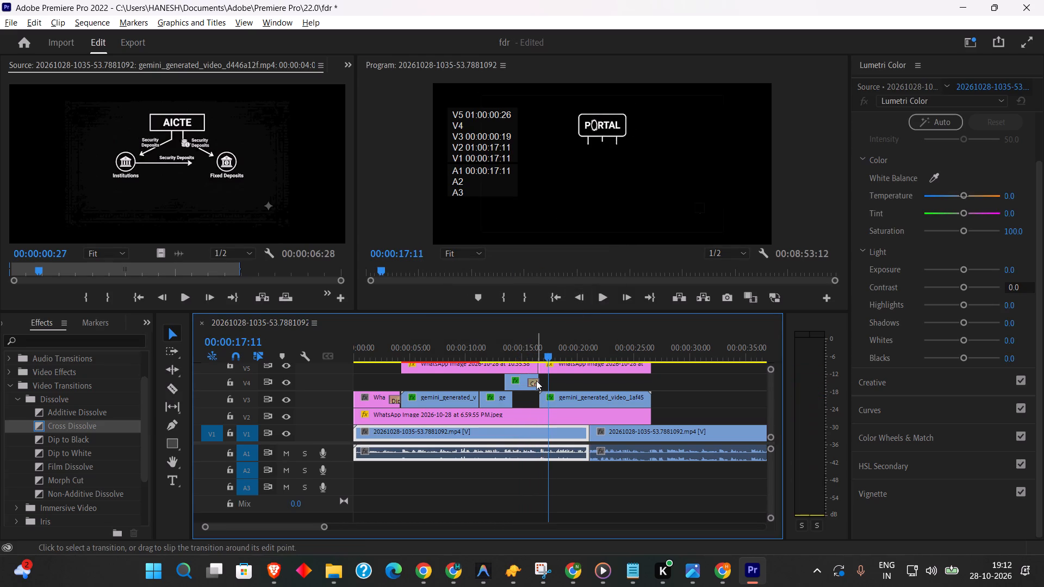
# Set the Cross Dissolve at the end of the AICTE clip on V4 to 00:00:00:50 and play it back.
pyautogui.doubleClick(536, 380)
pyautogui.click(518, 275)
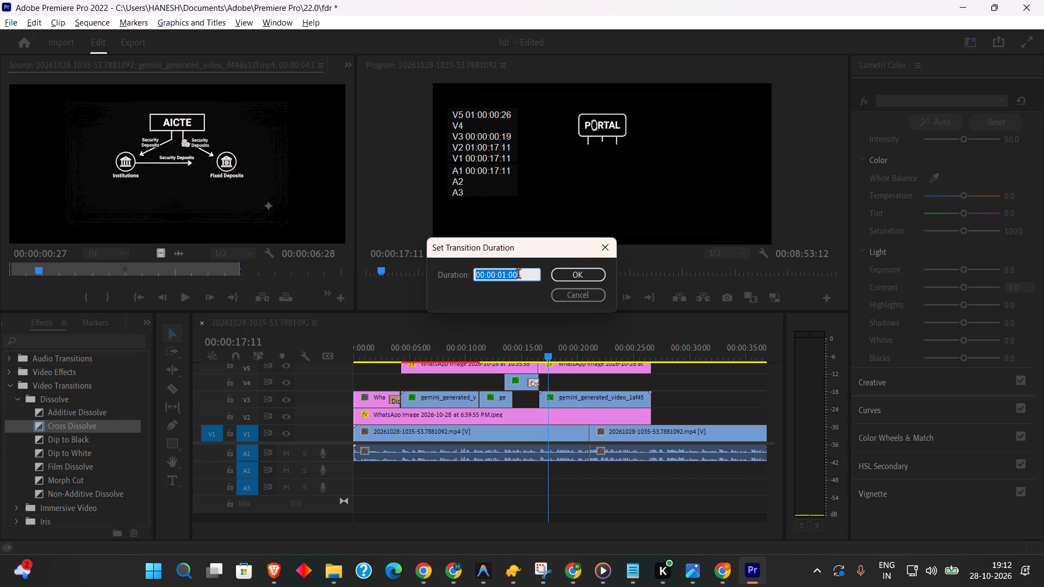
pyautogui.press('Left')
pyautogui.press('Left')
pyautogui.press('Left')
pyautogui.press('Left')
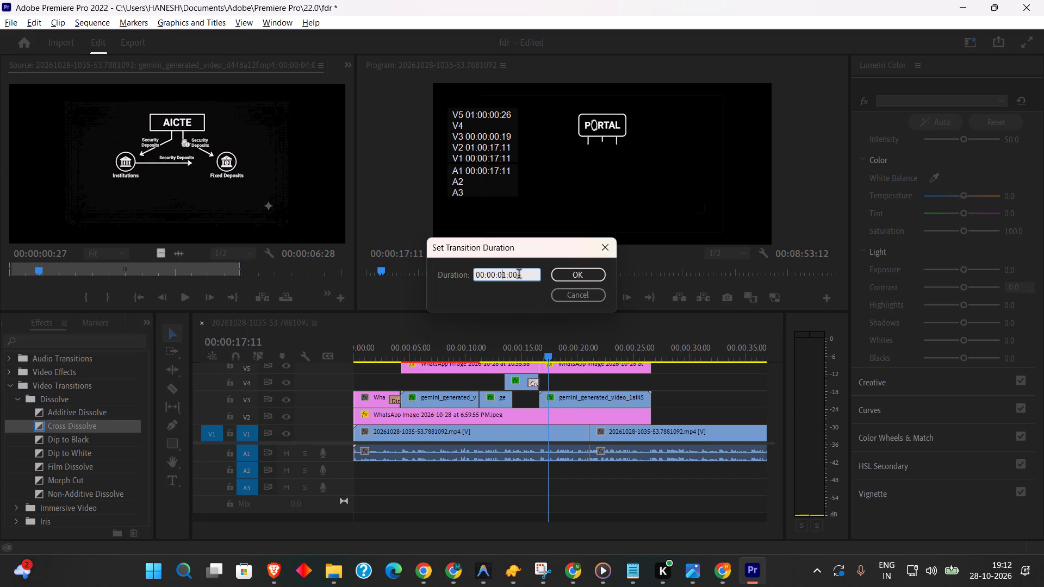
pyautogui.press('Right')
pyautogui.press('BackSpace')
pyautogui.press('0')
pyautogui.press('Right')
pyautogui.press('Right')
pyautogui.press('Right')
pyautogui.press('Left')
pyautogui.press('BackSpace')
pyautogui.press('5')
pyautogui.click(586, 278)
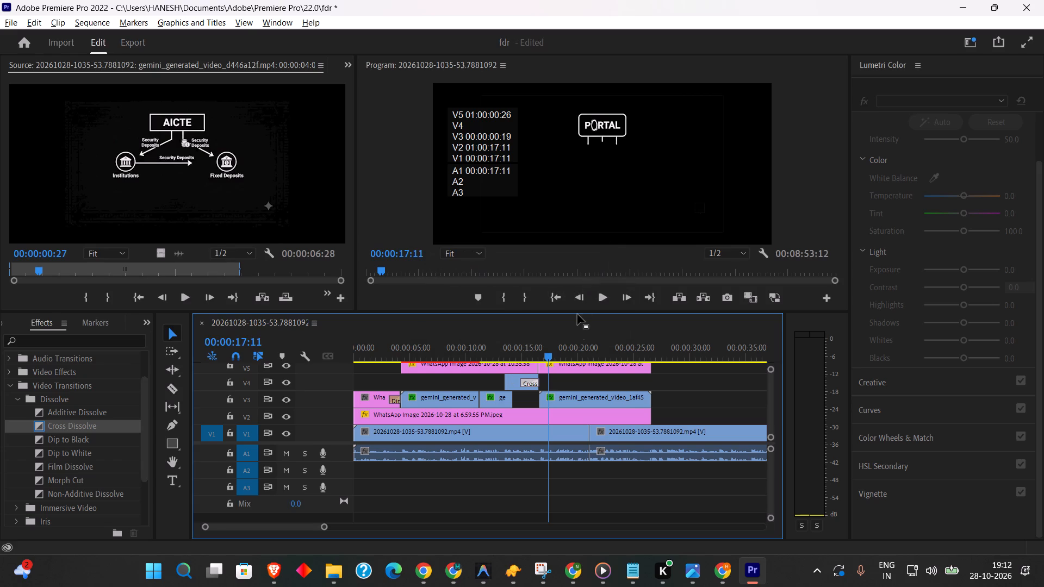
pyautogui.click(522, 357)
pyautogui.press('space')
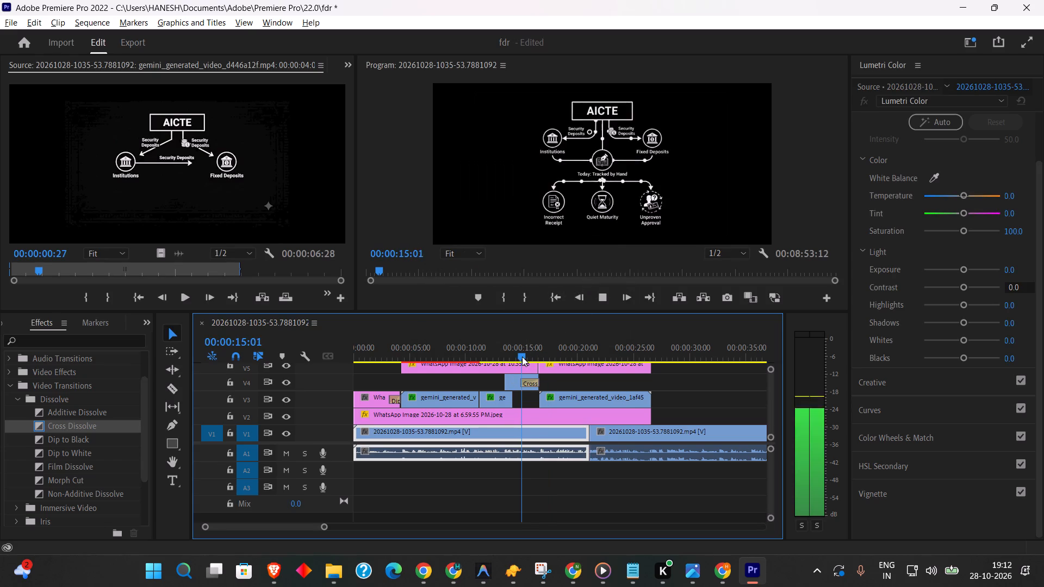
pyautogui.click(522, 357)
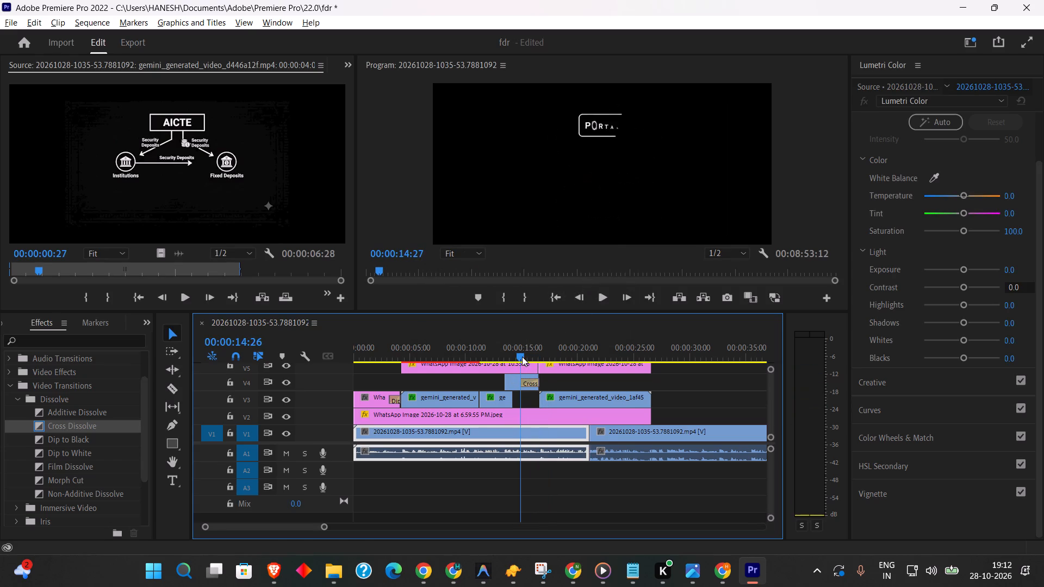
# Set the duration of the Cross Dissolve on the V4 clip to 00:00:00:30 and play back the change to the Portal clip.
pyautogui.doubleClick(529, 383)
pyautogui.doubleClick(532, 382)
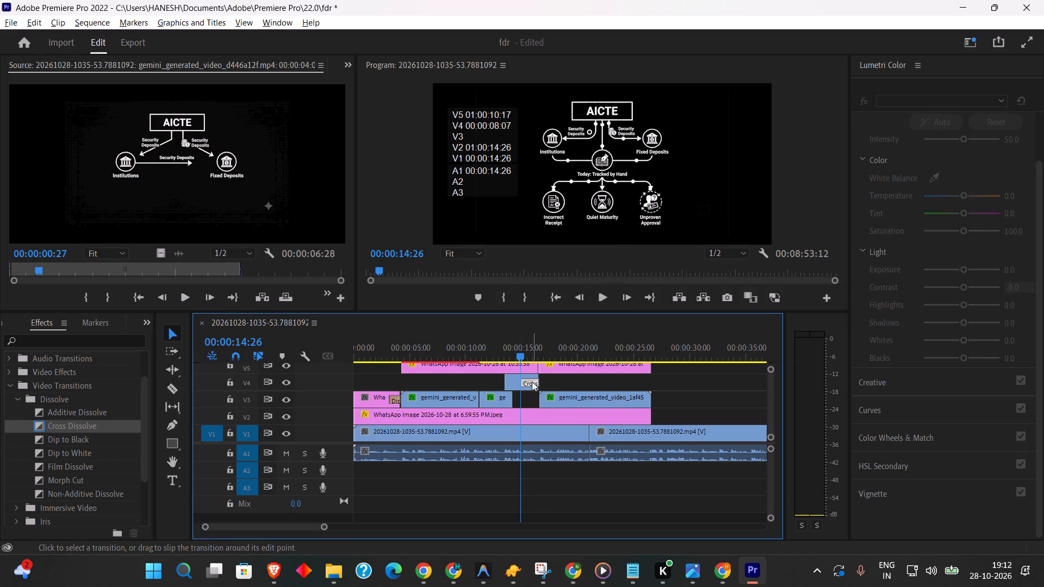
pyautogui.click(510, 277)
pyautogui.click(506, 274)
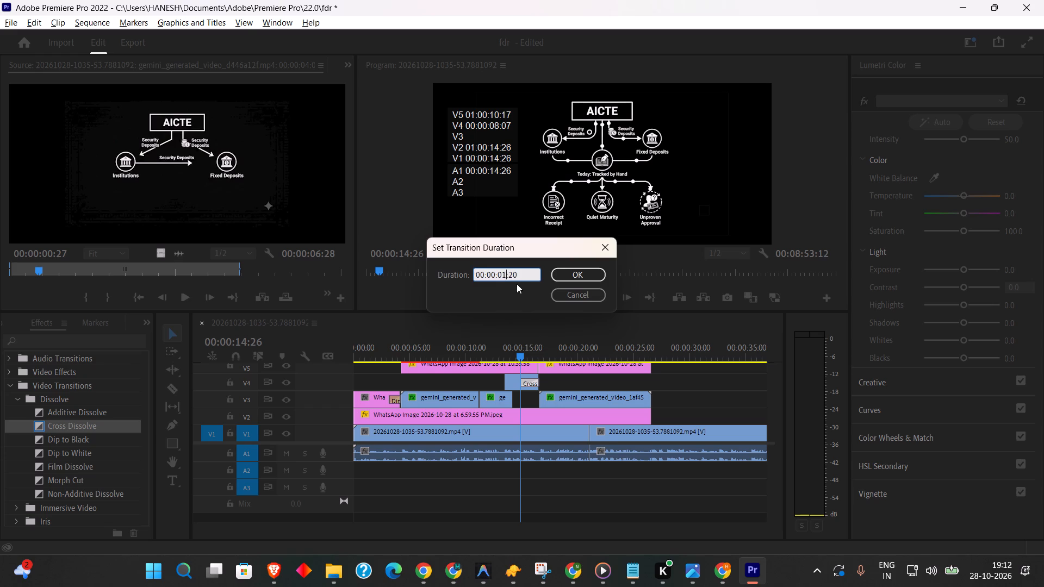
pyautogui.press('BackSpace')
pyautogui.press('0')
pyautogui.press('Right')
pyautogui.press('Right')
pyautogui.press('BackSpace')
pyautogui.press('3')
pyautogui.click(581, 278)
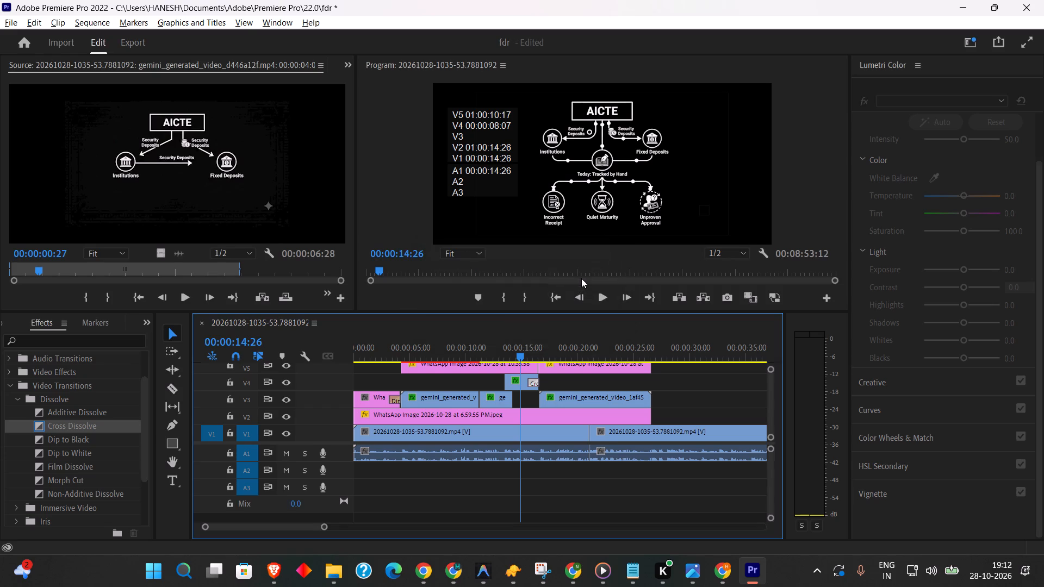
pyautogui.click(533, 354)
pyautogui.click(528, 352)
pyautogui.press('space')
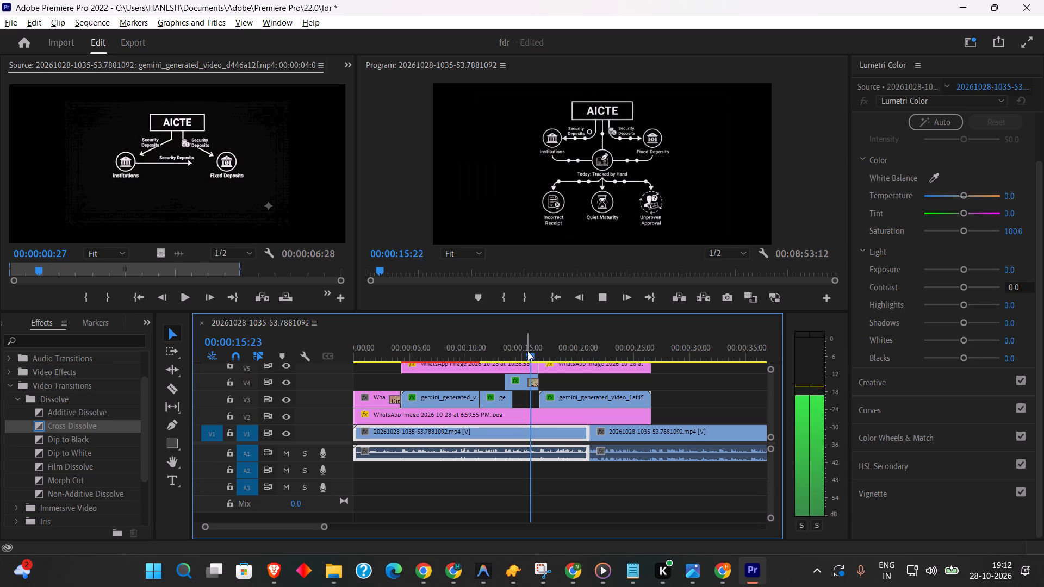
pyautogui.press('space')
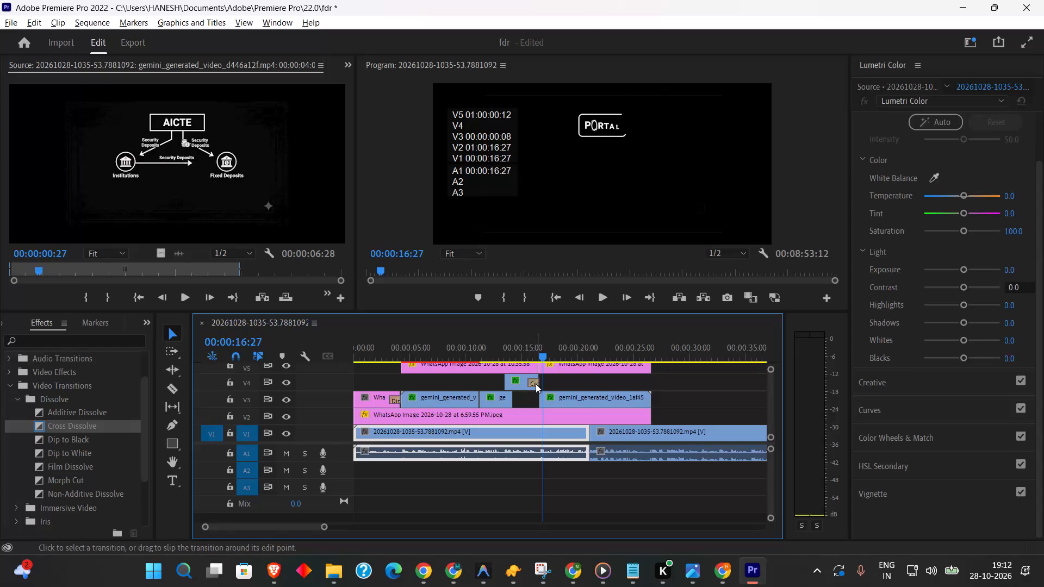
# Undo the duration changes and the Cross Dissolve itself at the end of the AICTE clip on V4.
pyautogui.click(536, 382)
pyautogui.click(536, 382)
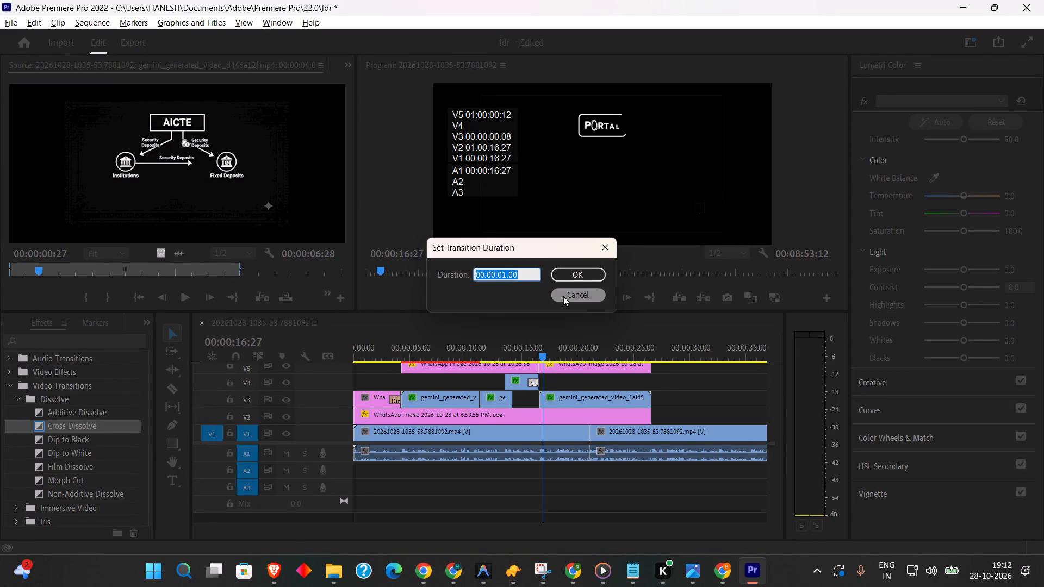
pyautogui.click(563, 296)
pyautogui.click(535, 382)
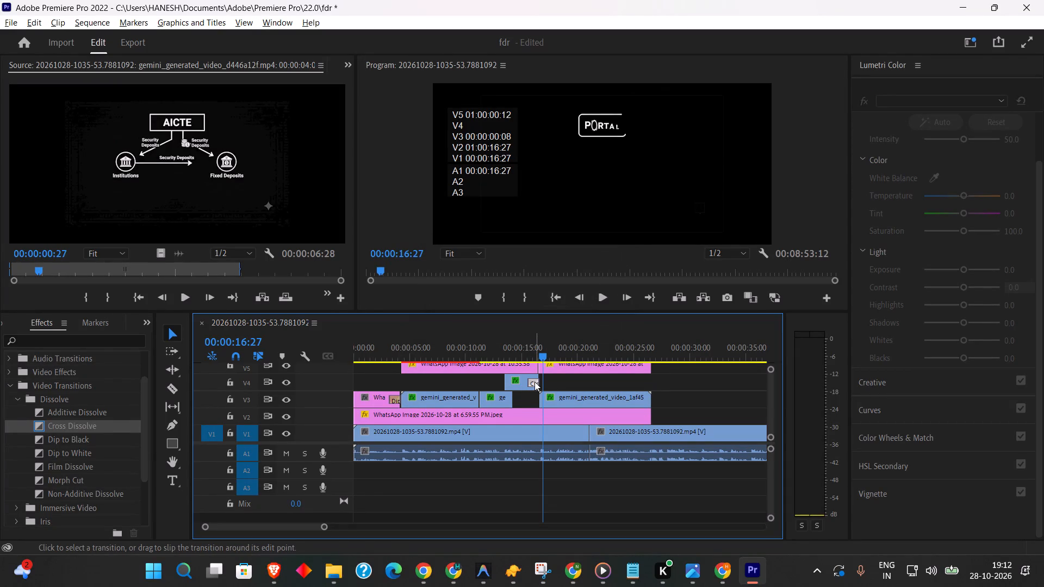
pyautogui.hotkey('ctrl', 'z')
pyautogui.hotkey('ctrl', 'z')
pyautogui.hotkey('ctrl', 'z')
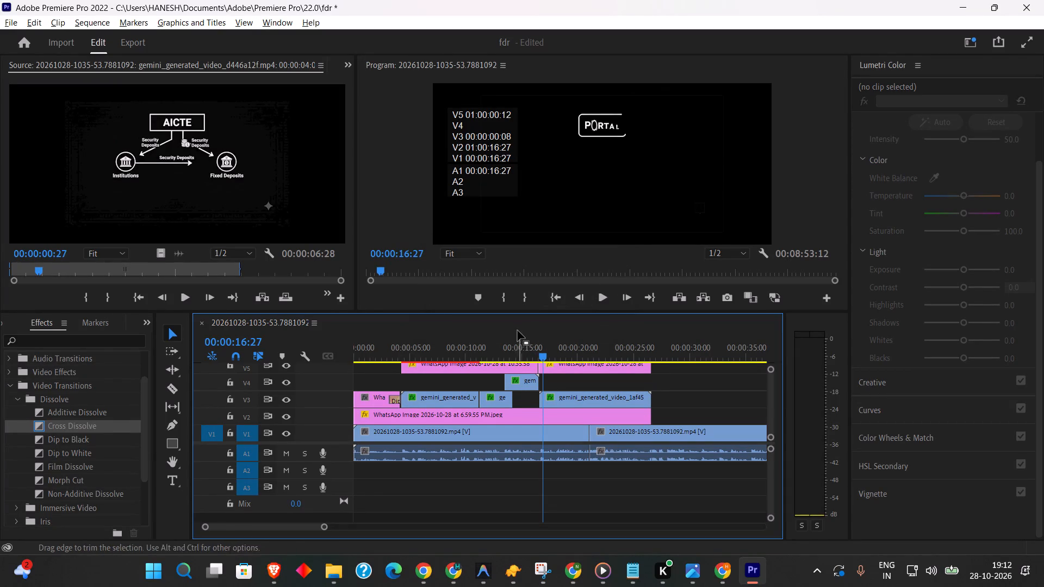
# Play through the AICTE-to-Portal change into the portal recording, and replay the sequence from its start to check the opening.
pyautogui.click(524, 344)
pyautogui.press('space')
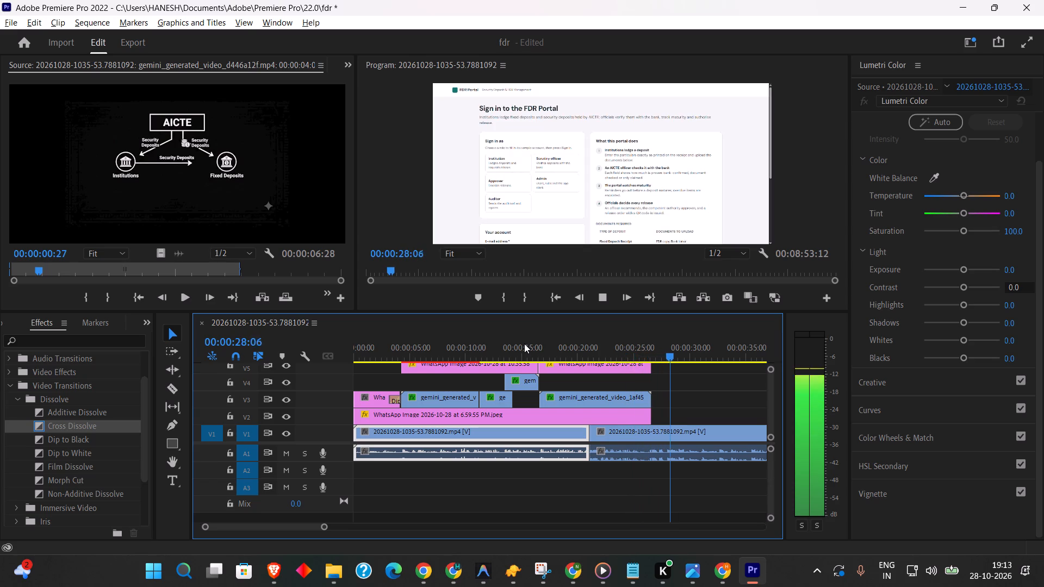
pyautogui.moveTo(326, 526); pyautogui.dragTo(373, 520)
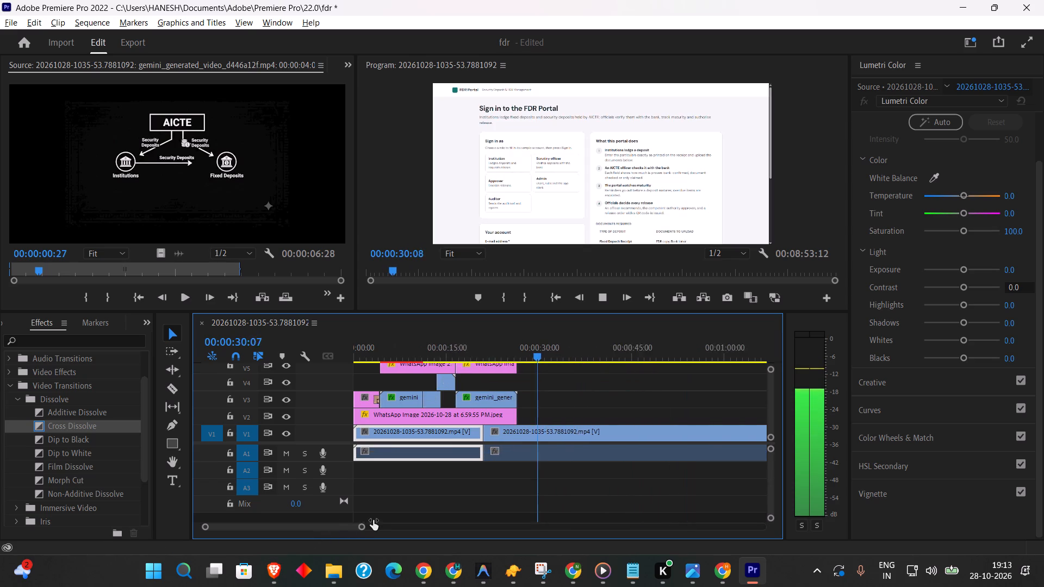
pyautogui.moveTo(373, 520); pyautogui.dragTo(414, 513)
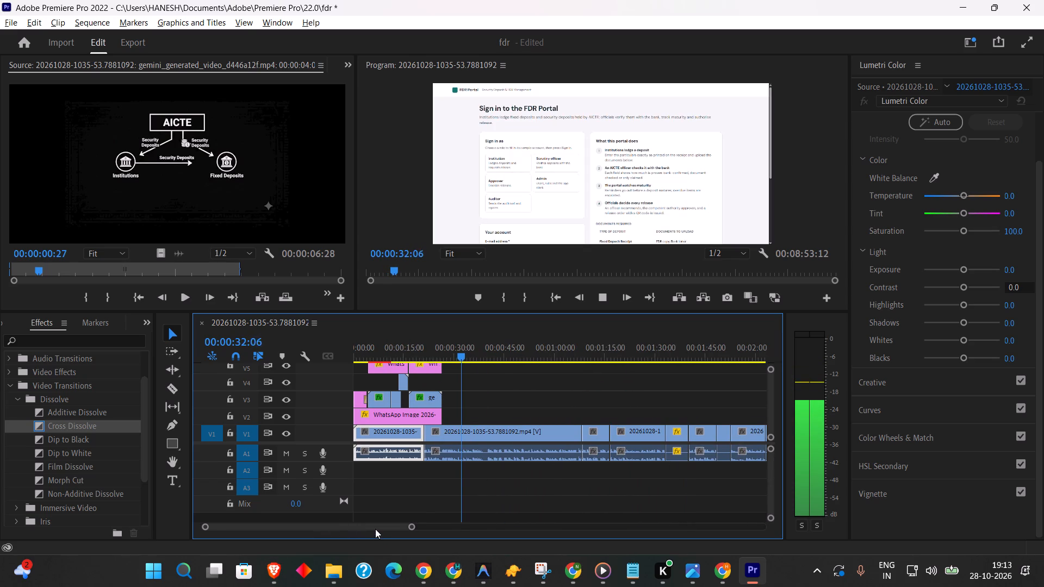
pyautogui.moveTo(376, 527); pyautogui.dragTo(323, 527)
pyautogui.moveTo(402, 339); pyautogui.dragTo(351, 340)
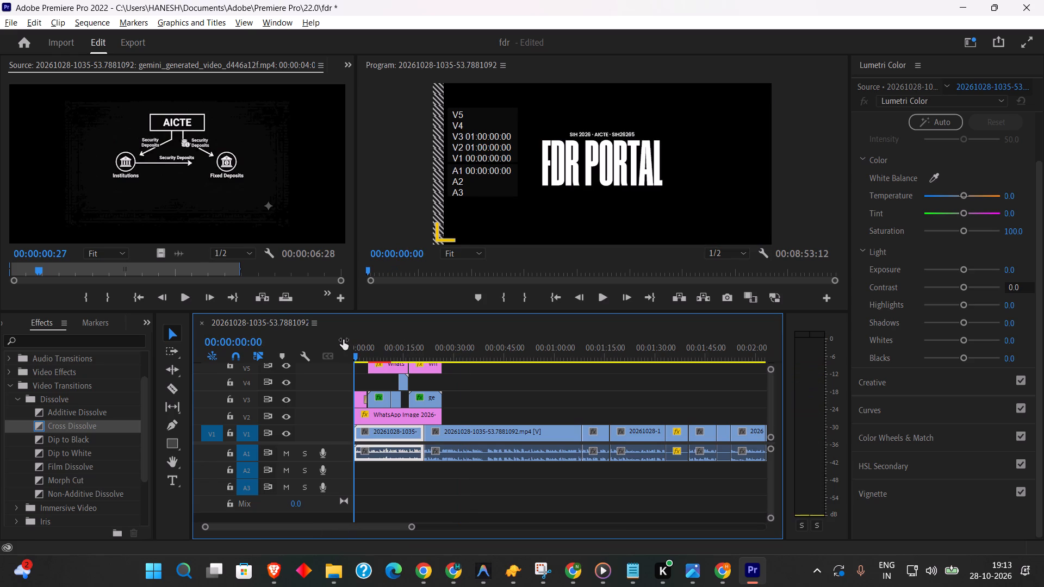
pyautogui.press('space')
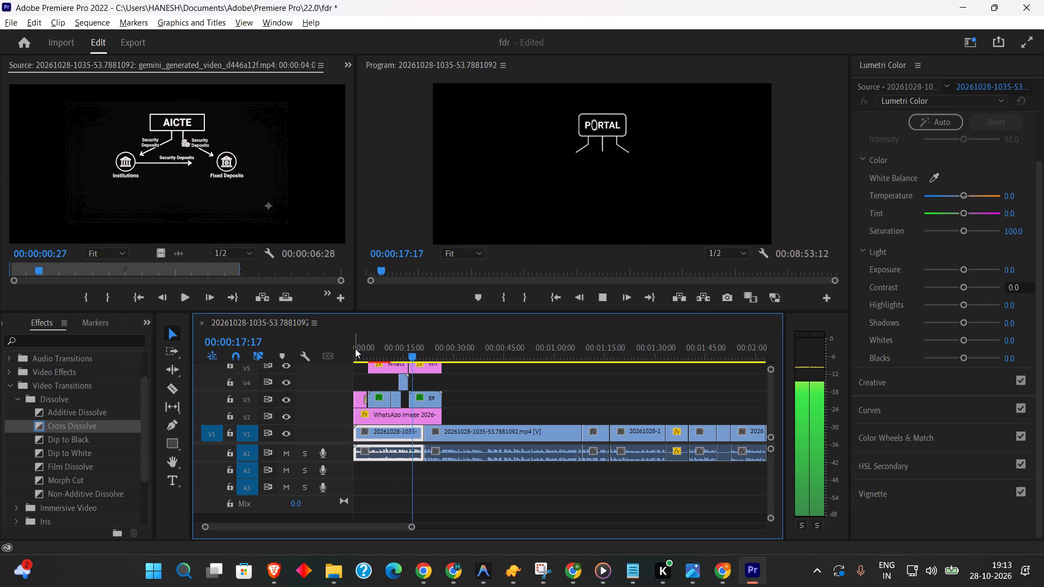
pyautogui.press('space')
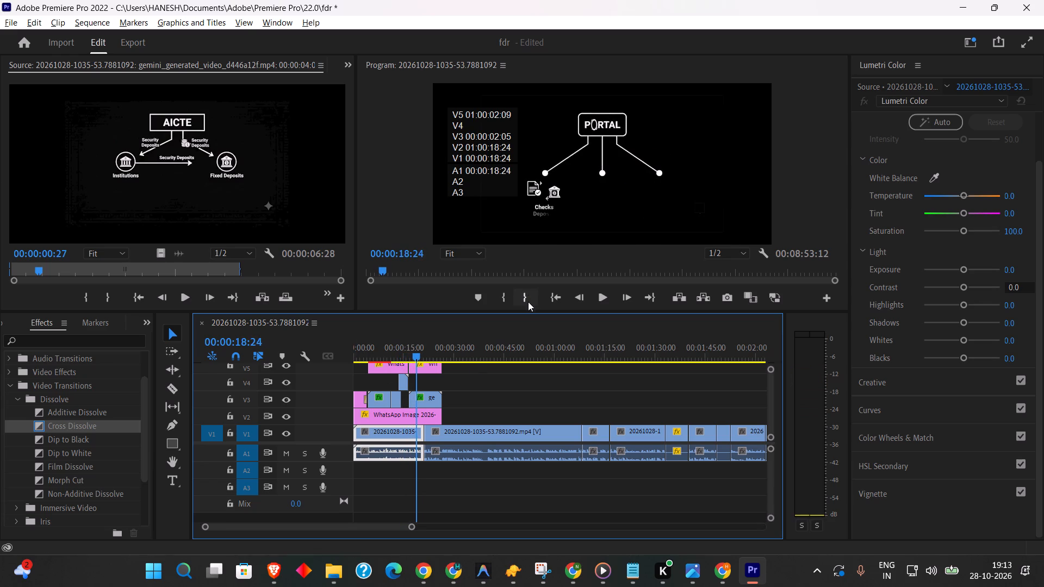
# Move the patch image over the Portal clip from V5 up to V6, keeping its timing, and play back the change.
pyautogui.moveTo(532, 311); pyautogui.dragTo(540, 252)
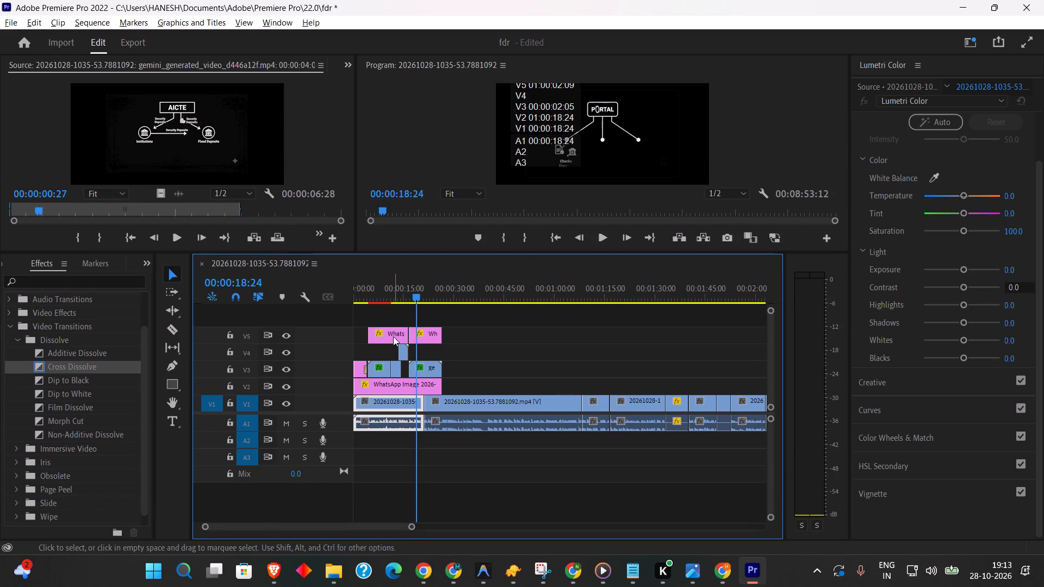
pyautogui.moveTo(424, 337); pyautogui.dragTo(417, 319)
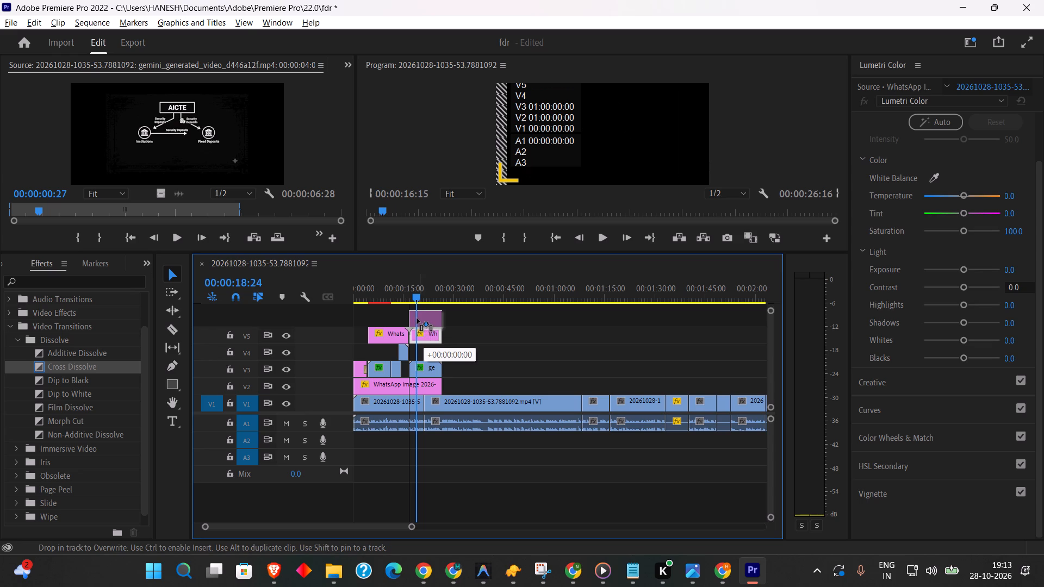
pyautogui.moveTo(417, 319); pyautogui.dragTo(414, 319)
pyautogui.moveTo(408, 298); pyautogui.dragTo(407, 298)
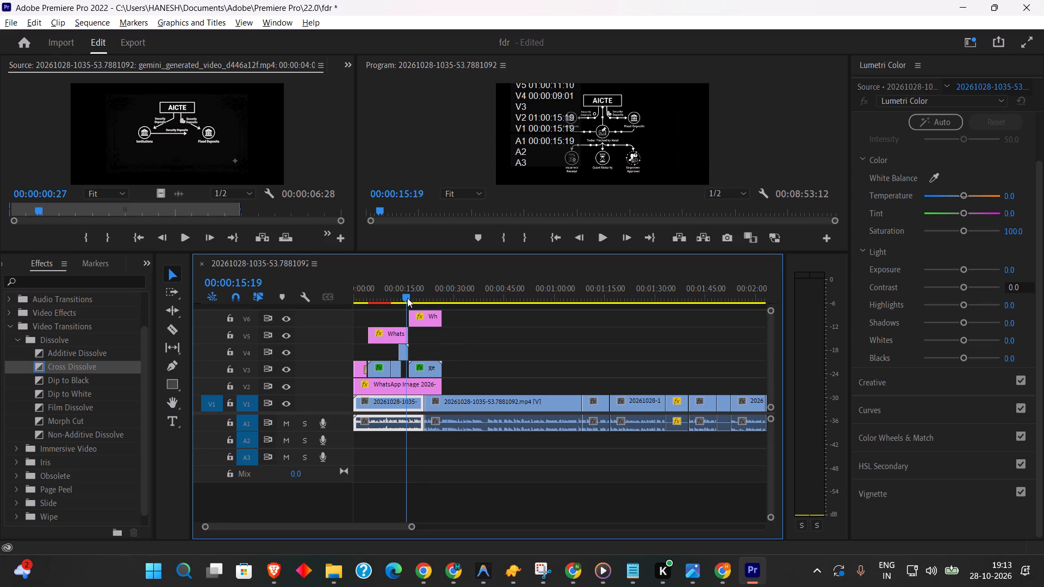
pyautogui.moveTo(407, 298); pyautogui.dragTo(407, 297)
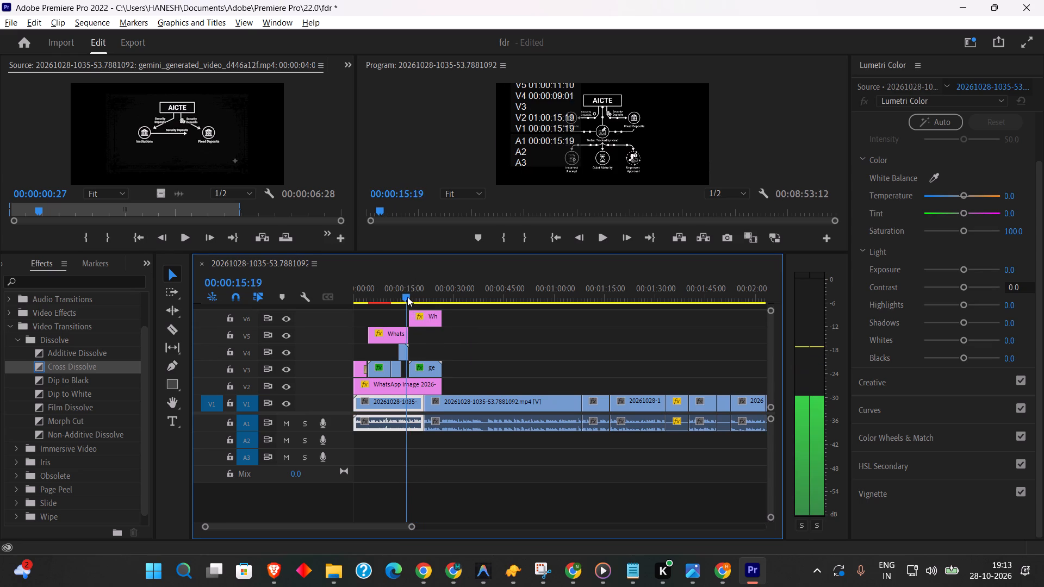
pyautogui.moveTo(407, 297); pyautogui.dragTo(401, 293)
pyautogui.press('space')
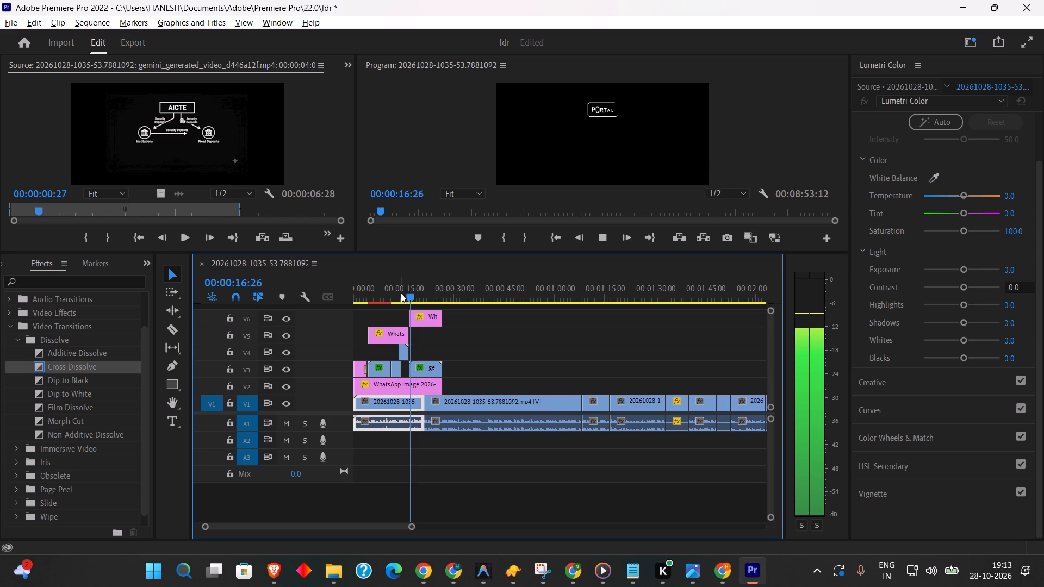
pyautogui.press('space')
# Extend the end of the AICTE patch on V5 to overlap the start of the V6 patch, and replay the change.
pyautogui.click(427, 314)
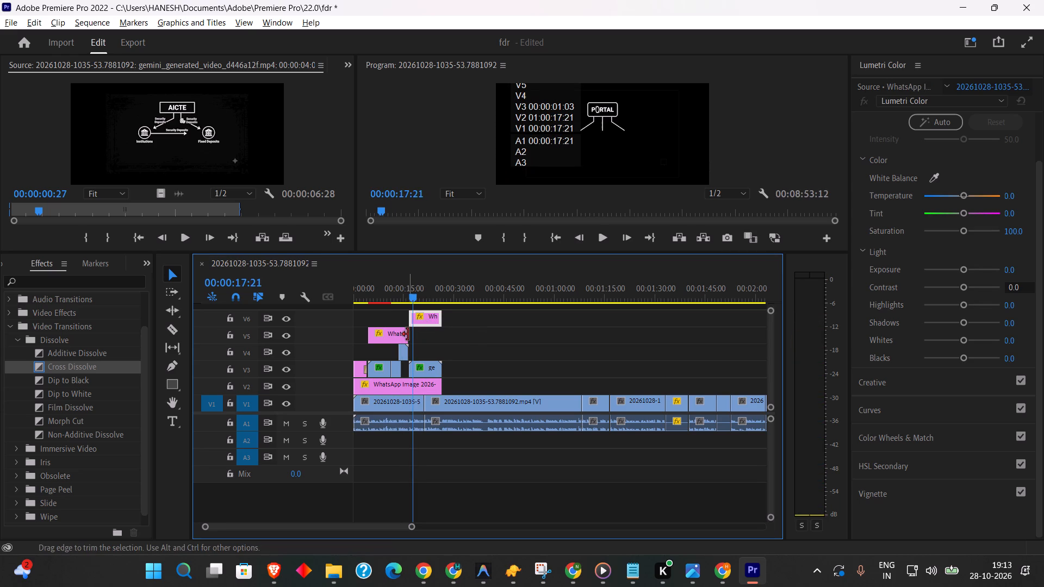
pyautogui.moveTo(408, 334); pyautogui.dragTo(416, 335)
pyautogui.click(400, 298)
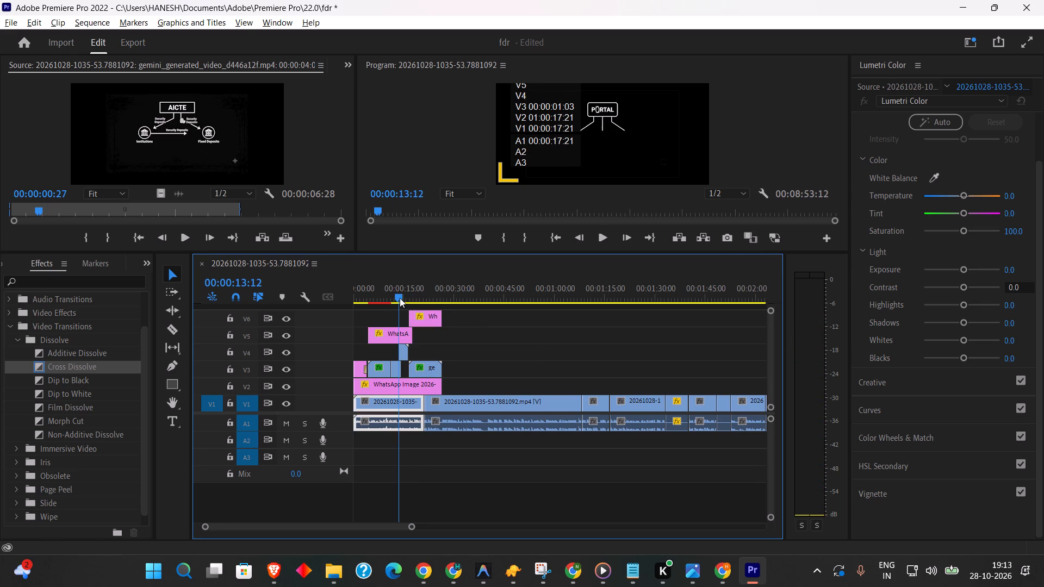
pyautogui.press('space')
pyautogui.press('space')
pyautogui.press('space')
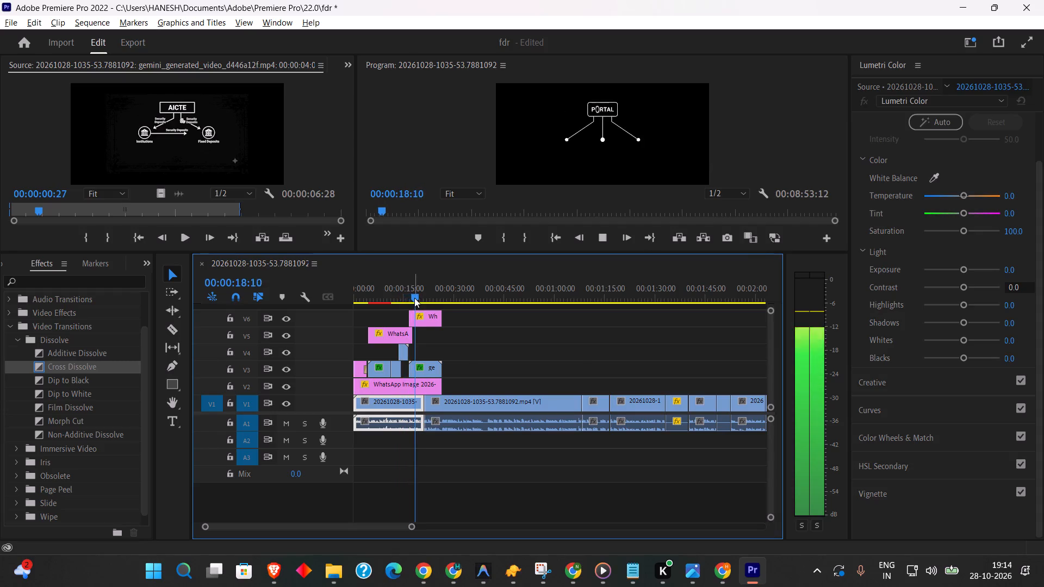
# Scrub through the remaining portal recording to the end of the sequence and play its final seconds.
pyautogui.moveTo(599, 290); pyautogui.dragTo(797, 296)
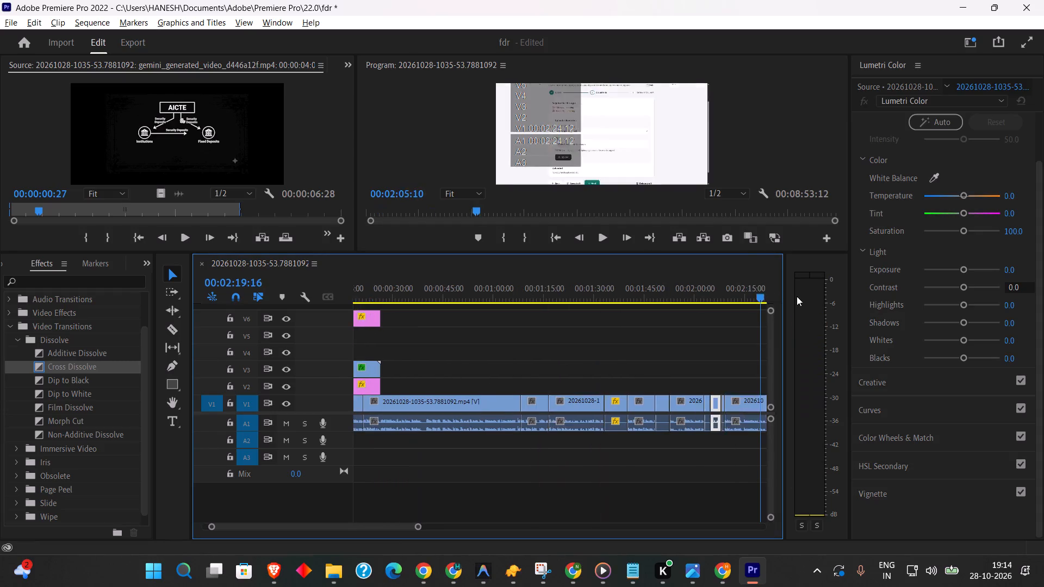
pyautogui.moveTo(797, 296); pyautogui.dragTo(812, 299)
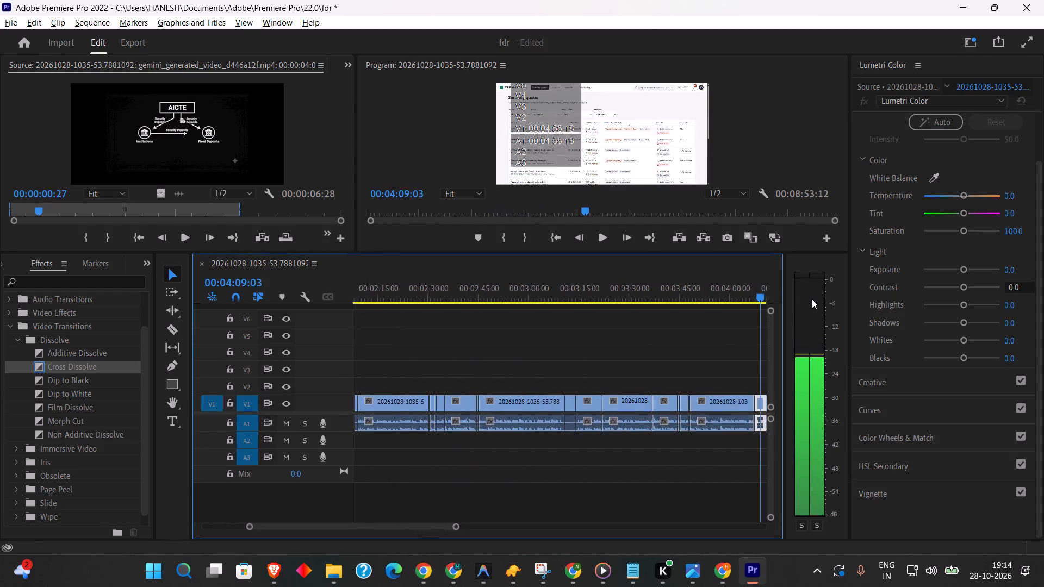
pyautogui.moveTo(812, 299); pyautogui.dragTo(815, 299)
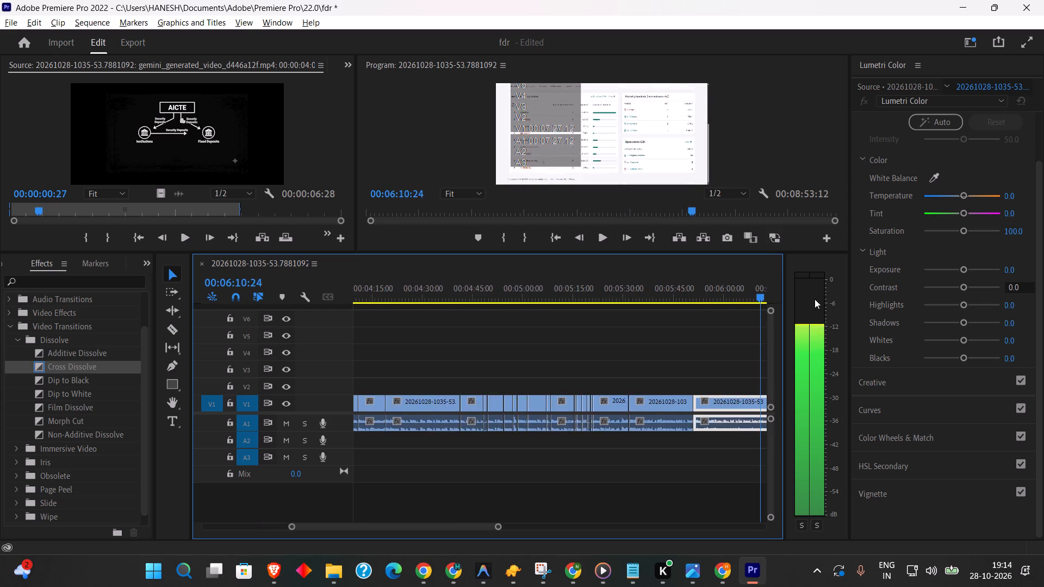
pyautogui.moveTo(815, 299); pyautogui.dragTo(819, 301)
pyautogui.moveTo(459, 530); pyautogui.dragTo(553, 530)
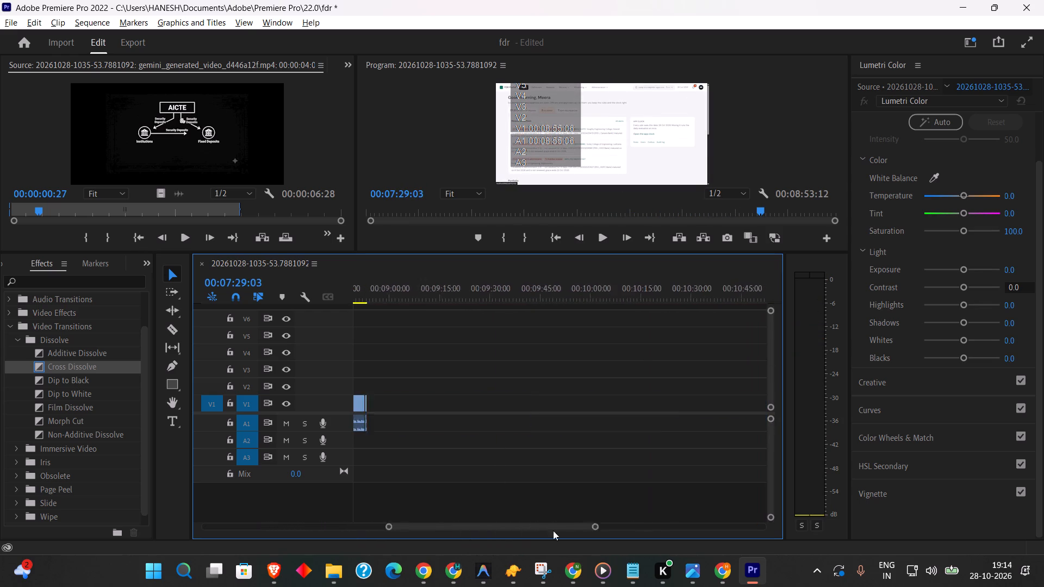
pyautogui.moveTo(553, 530); pyautogui.dragTo(500, 519)
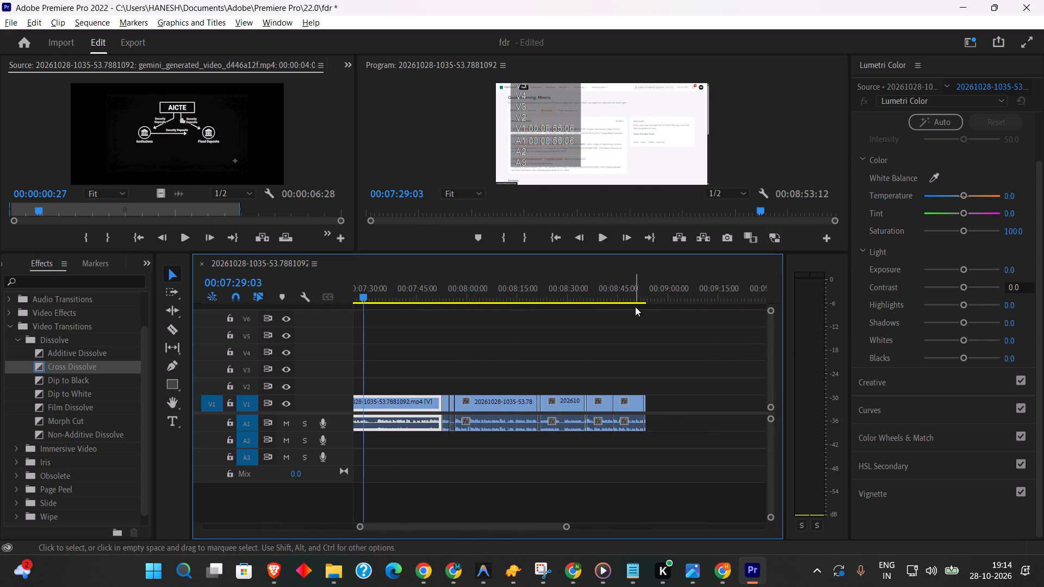
pyautogui.click(644, 293)
pyautogui.click(636, 288)
pyautogui.press('space')
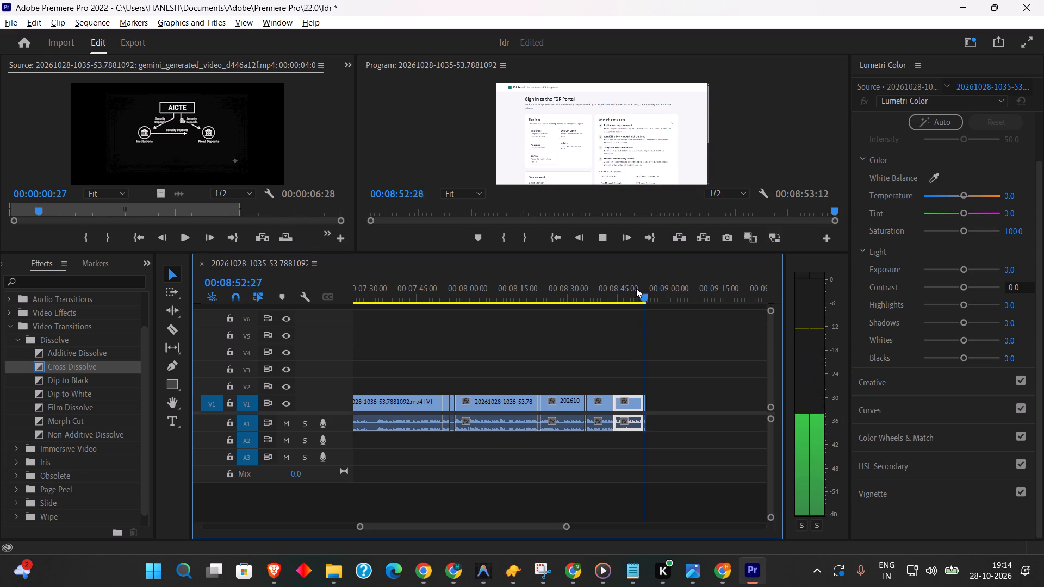
# Replay the sequence from its start and enlarge the preview monitors to check the opening title and AICTE diagram.
pyautogui.click(554, 240)
pyautogui.click(595, 238)
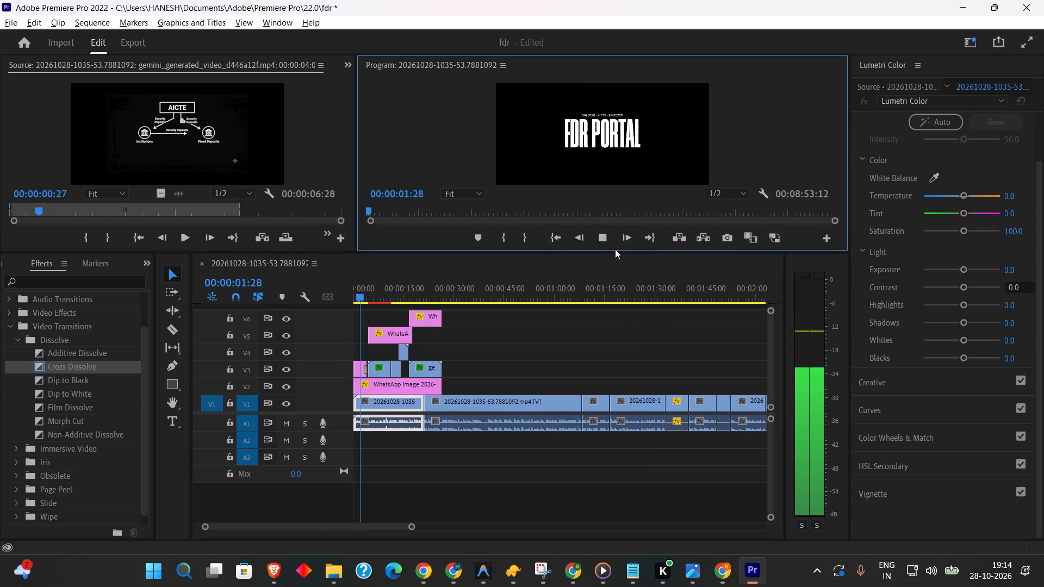
pyautogui.moveTo(616, 253); pyautogui.dragTo(615, 318)
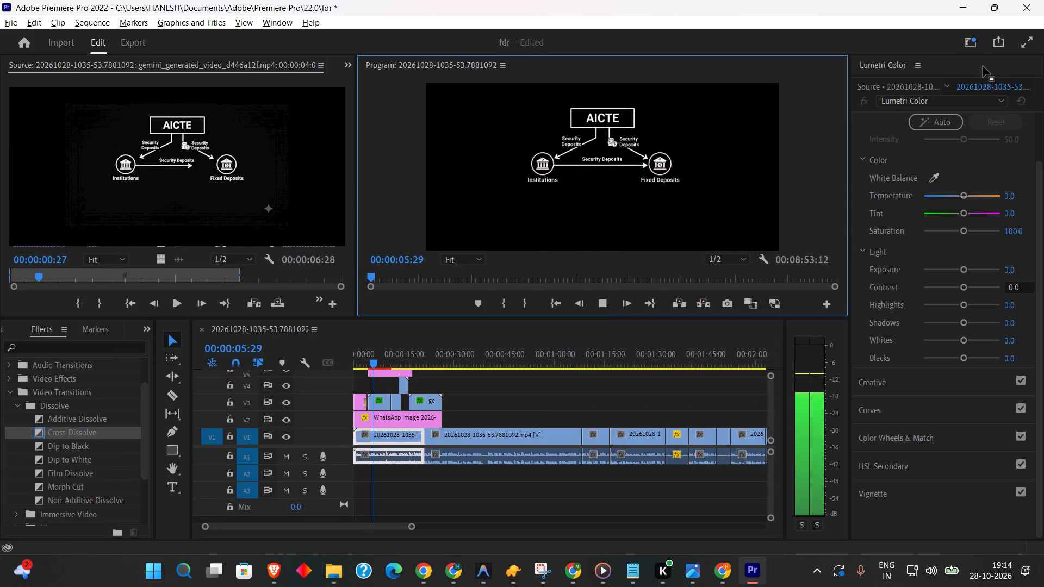
# Quick-export the sequence as fdr-final.mp4 to the sih folder with the Match Source - Adaptive High Bitrate preset.
pyautogui.click(998, 43)
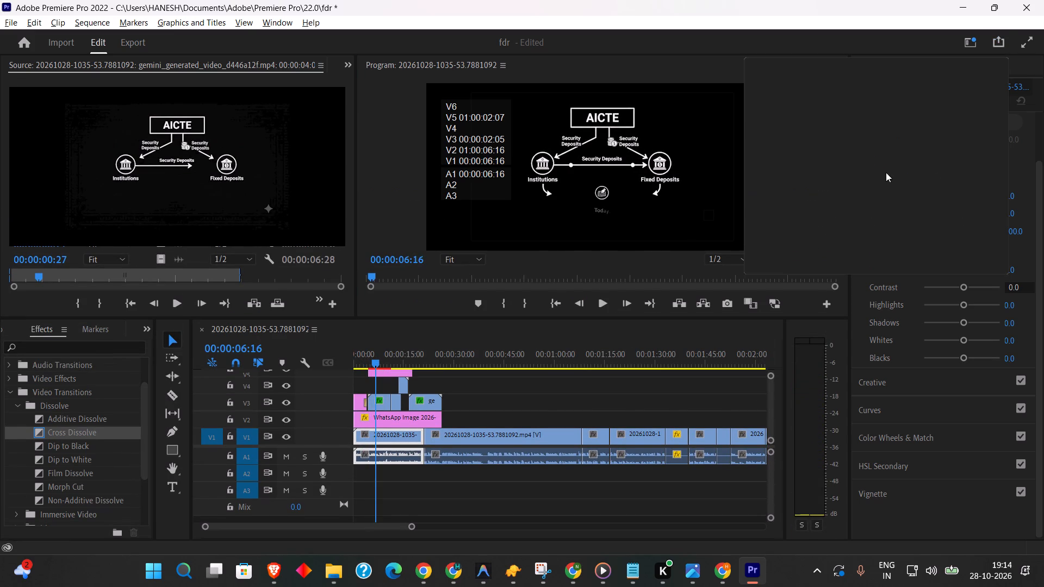
pyautogui.click(859, 113)
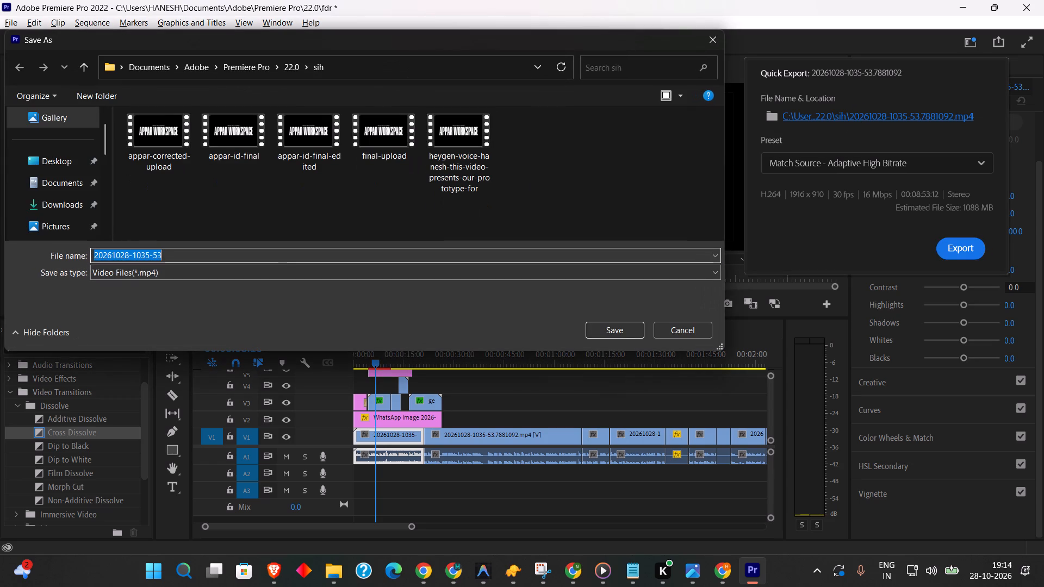
pyautogui.write('fdr-final')
pyautogui.click(610, 332)
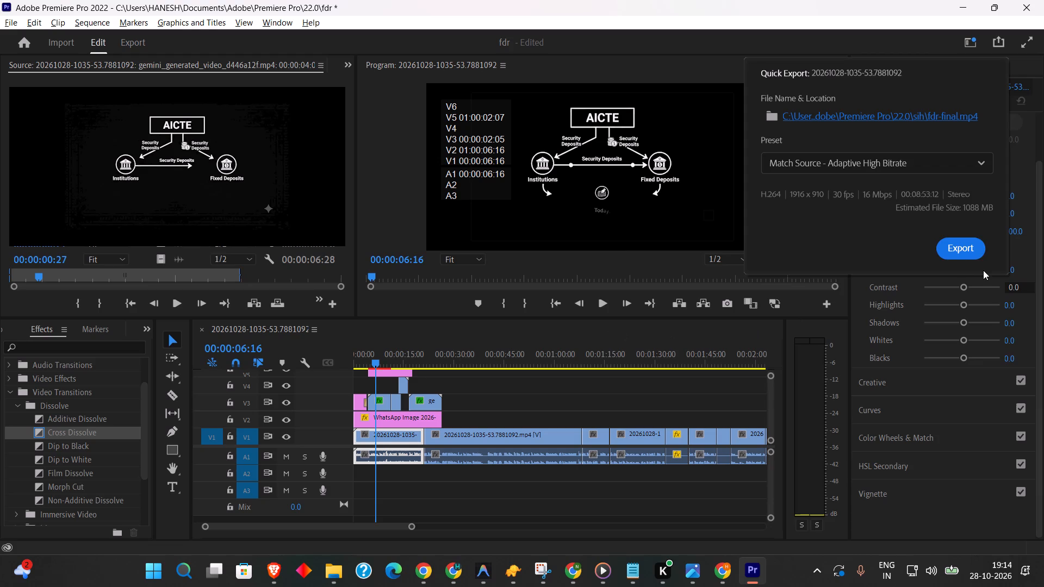
pyautogui.click(984, 253)
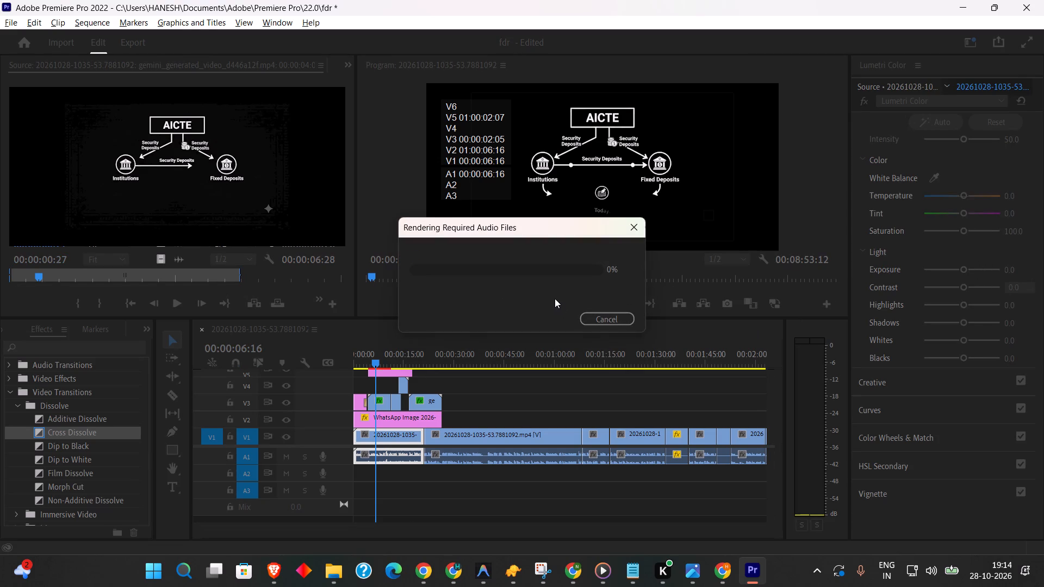